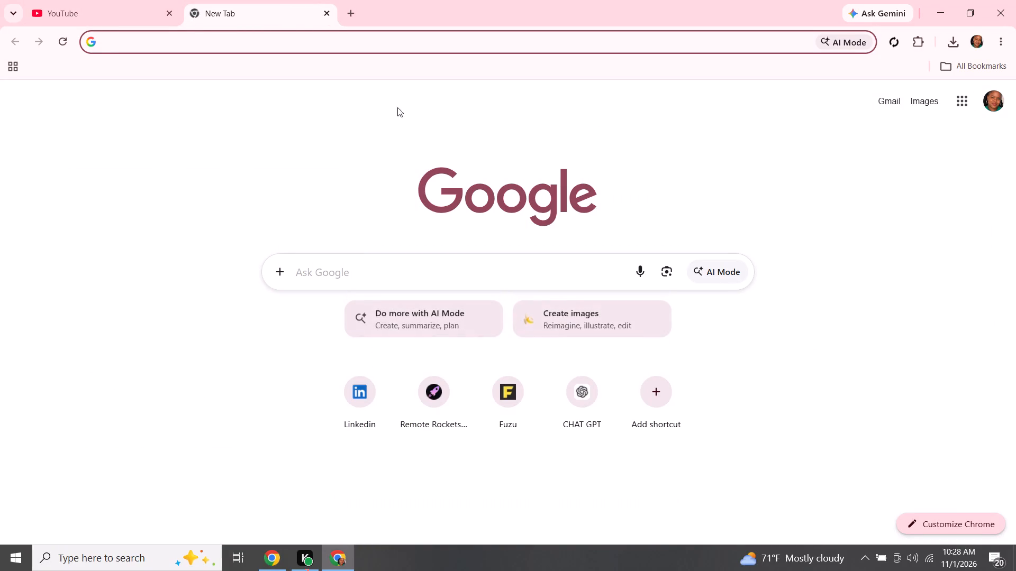
Open the HOUSEHOLD spreadsheet in Google Sheets.
click(958, 100)
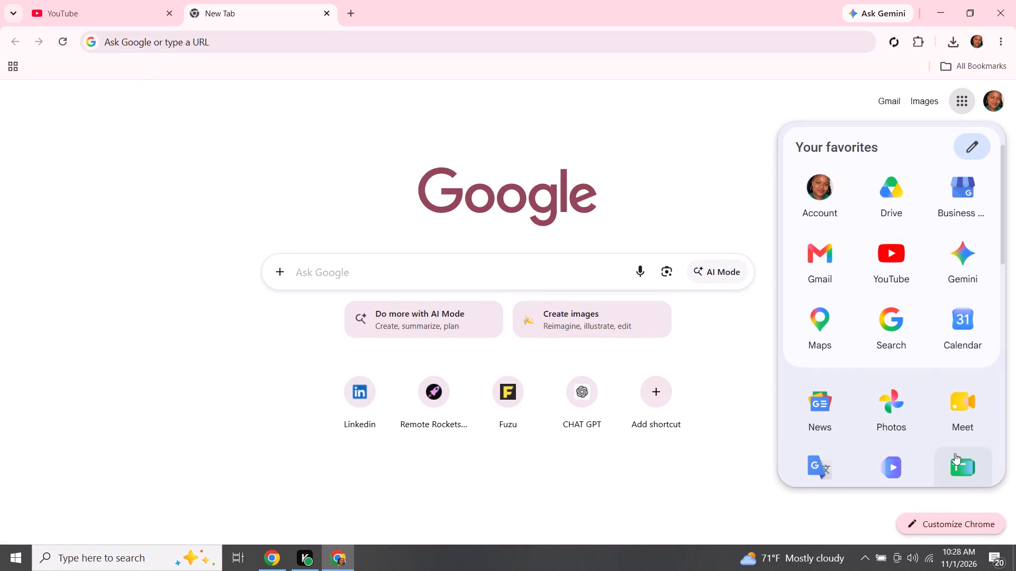
click(964, 471)
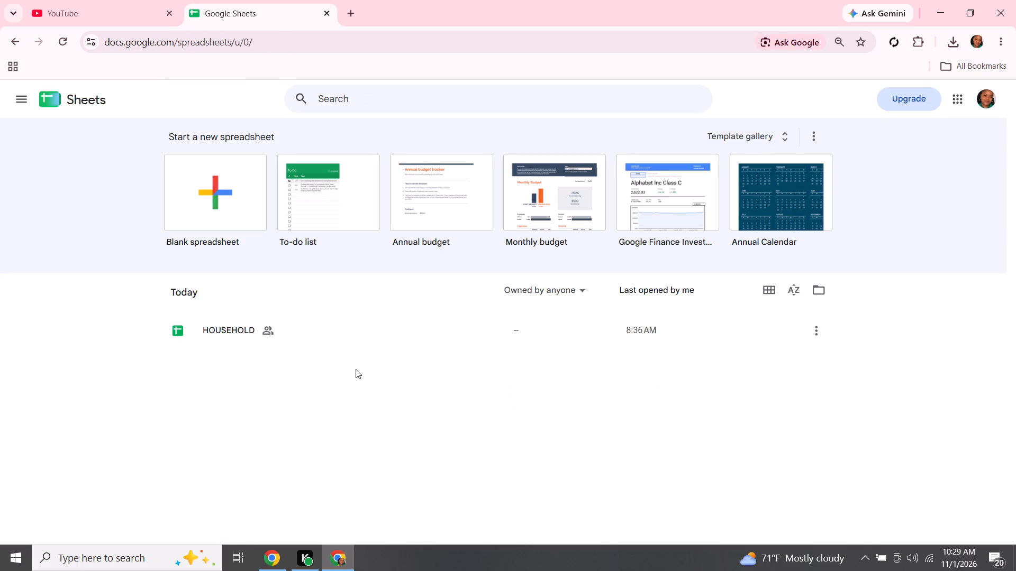
click(222, 329)
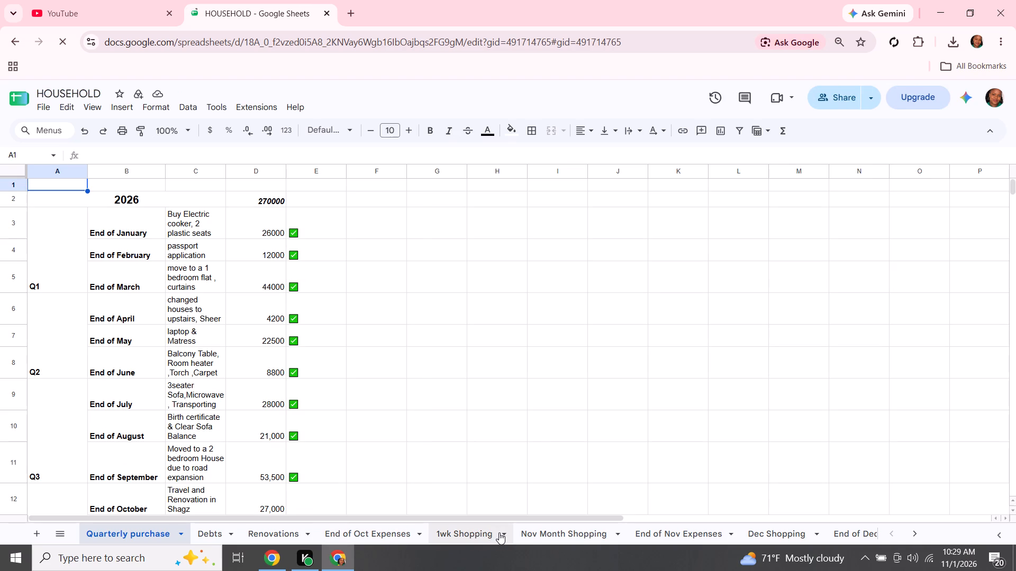
Review the 1wk, Nov Month and Dec shopping sheets and the End of Nov and End of Oct Expenses sheets.
click(456, 530)
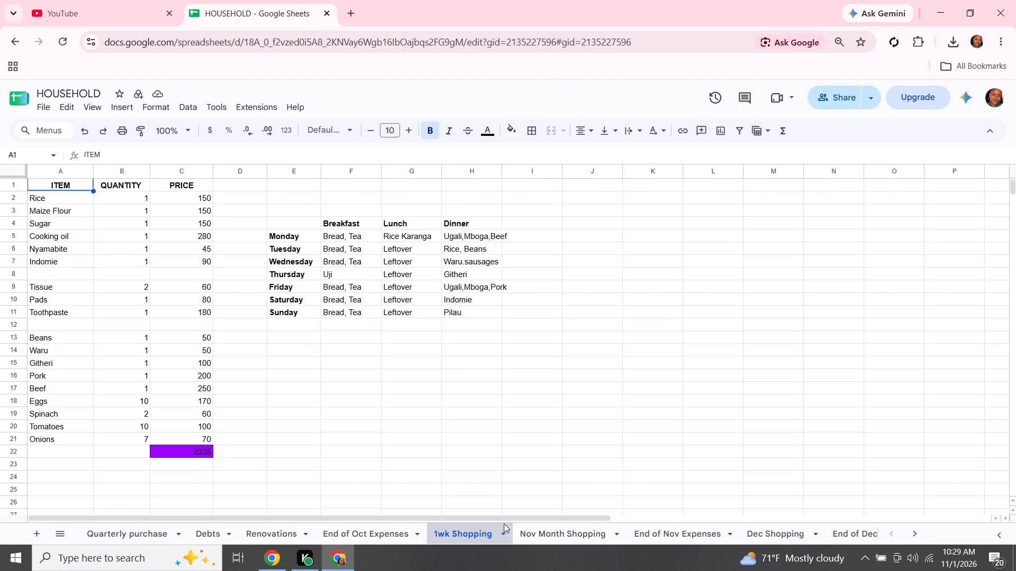
click(555, 527)
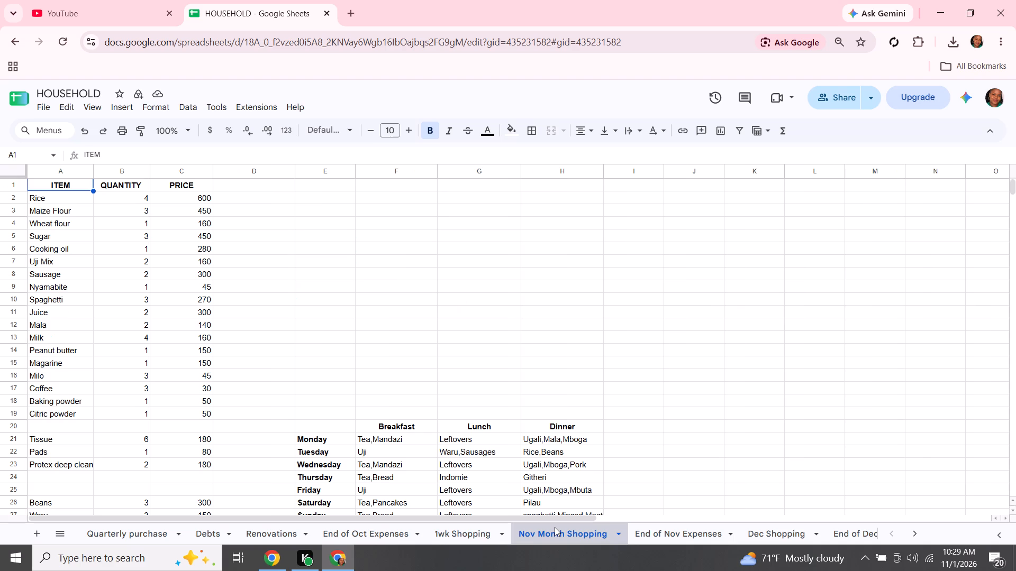
click(675, 537)
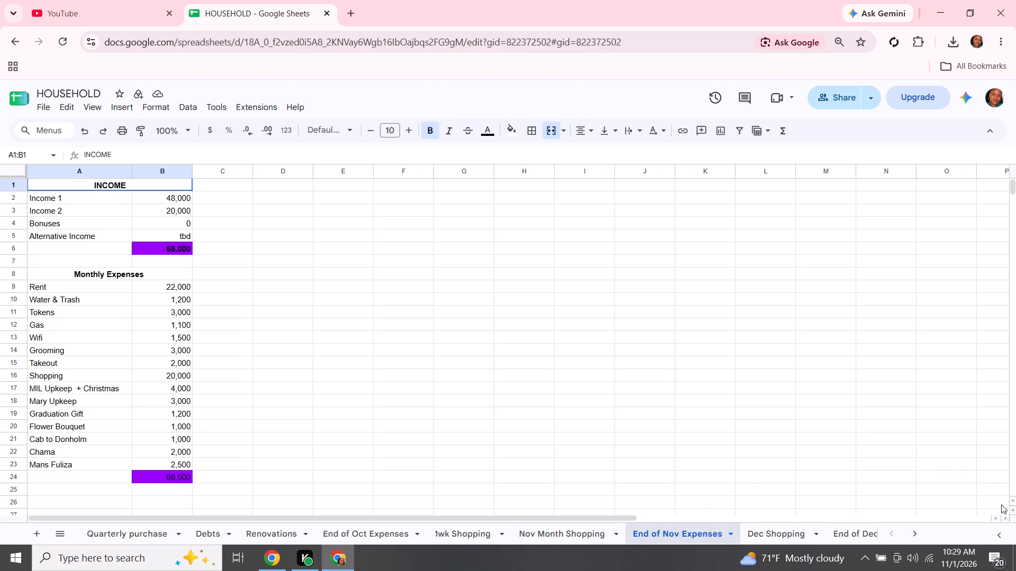
double_click(1015, 510)
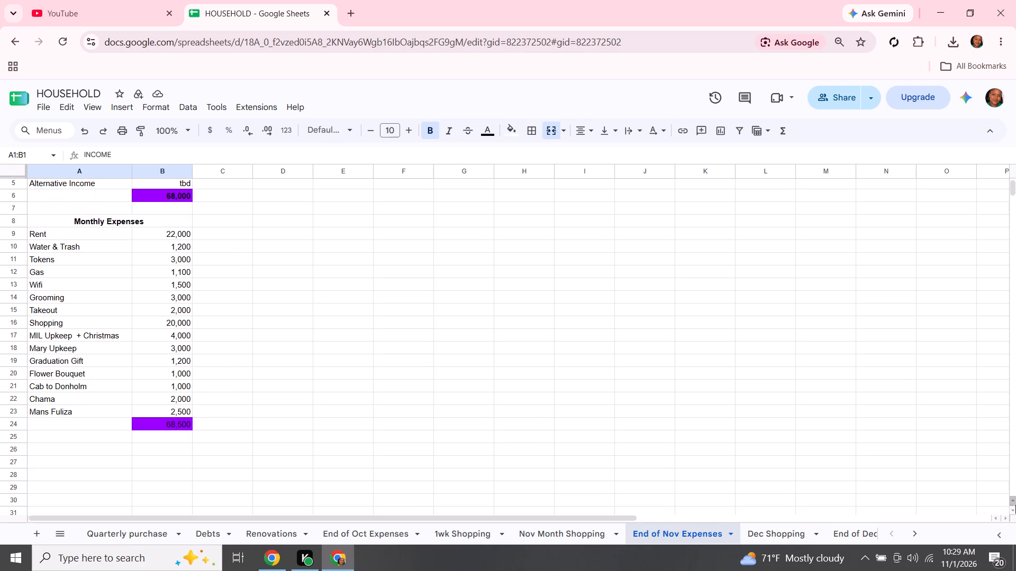
click(1014, 504)
click(1014, 504)
click(1014, 504)
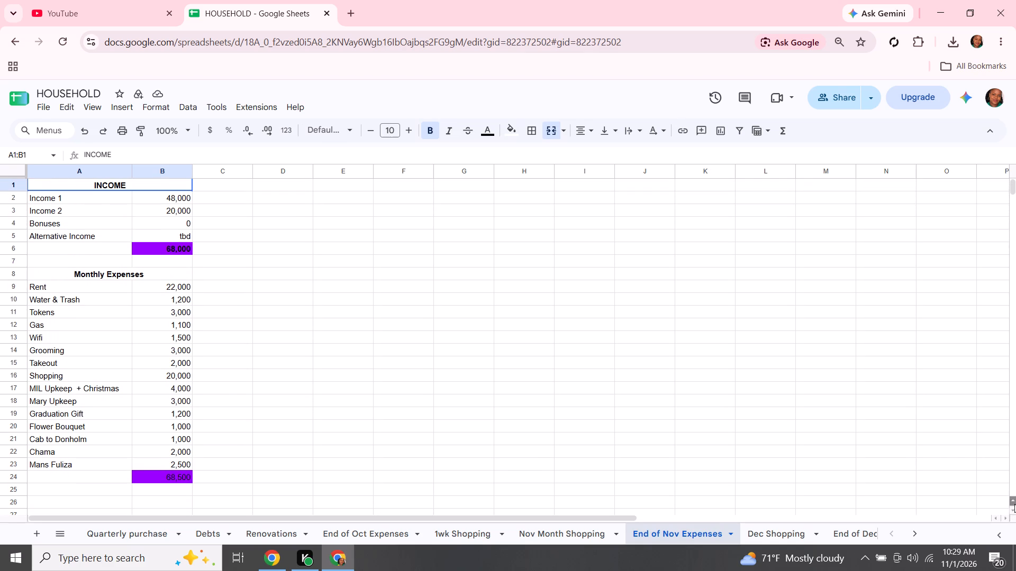
click(1014, 504)
click(572, 540)
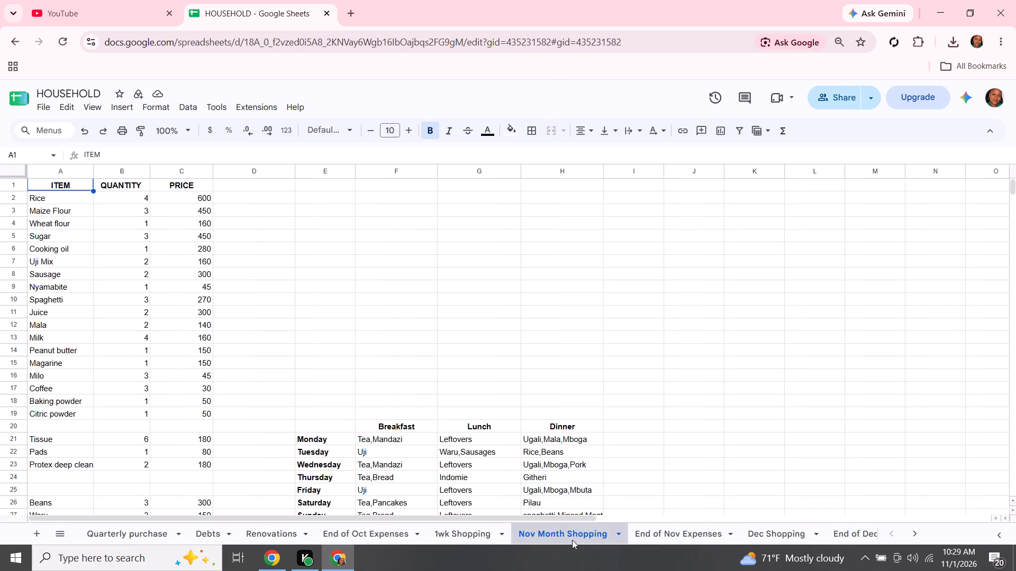
click(756, 524)
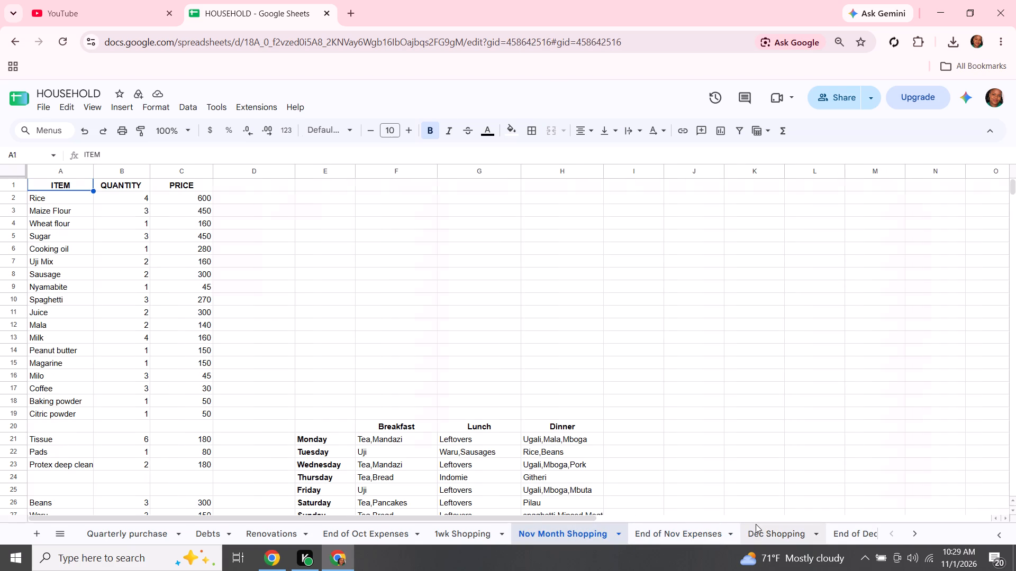
click(677, 531)
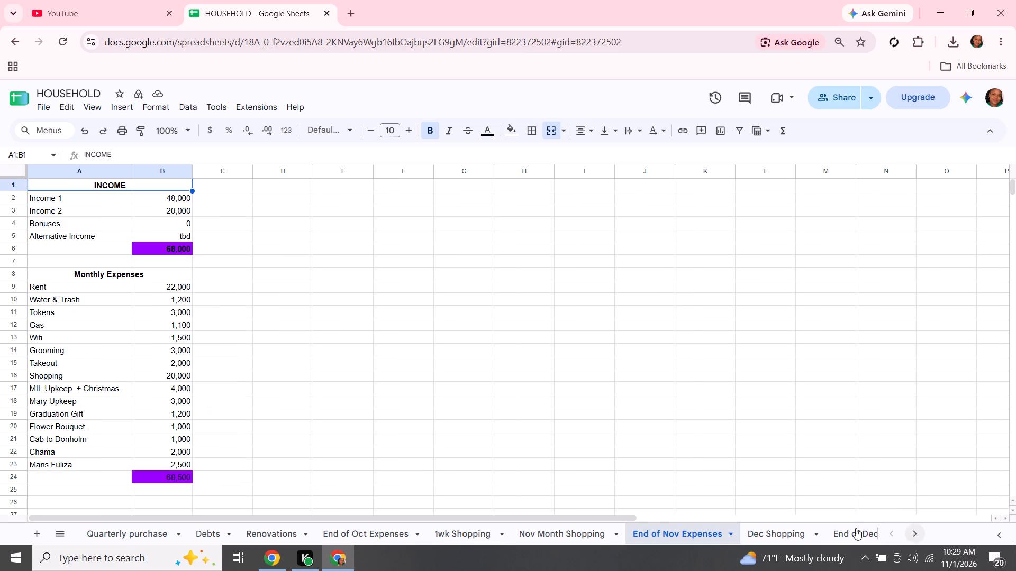
click(365, 536)
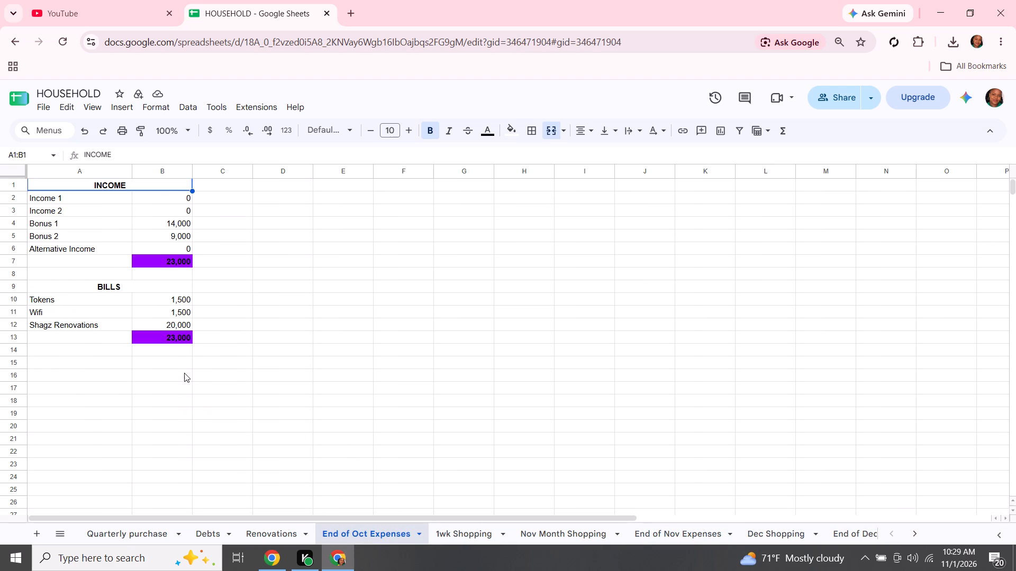
click(177, 355)
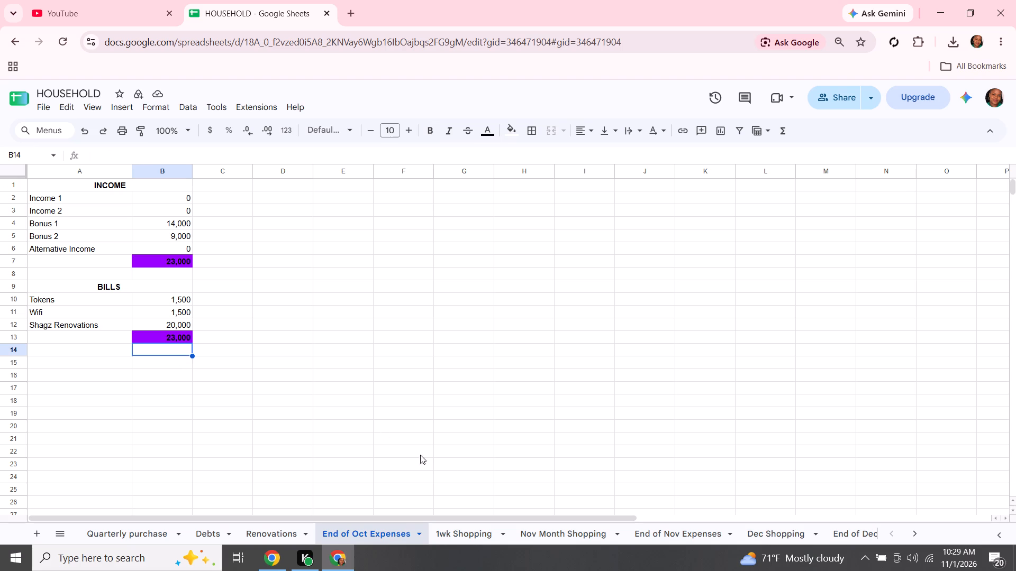
Set the Transport expense on the End of Dec Expenses sheet to 7000.
click(851, 529)
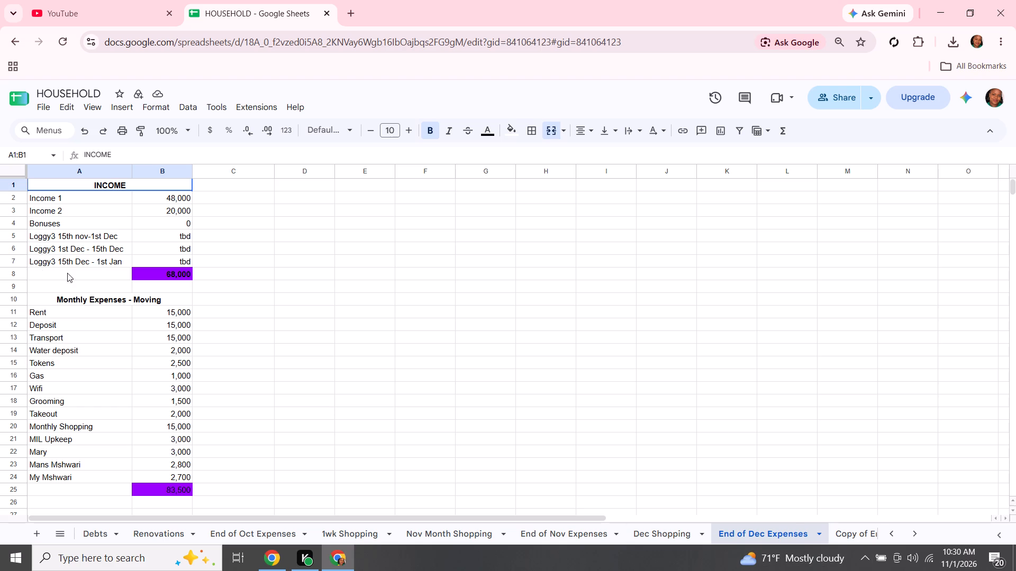
click(238, 264)
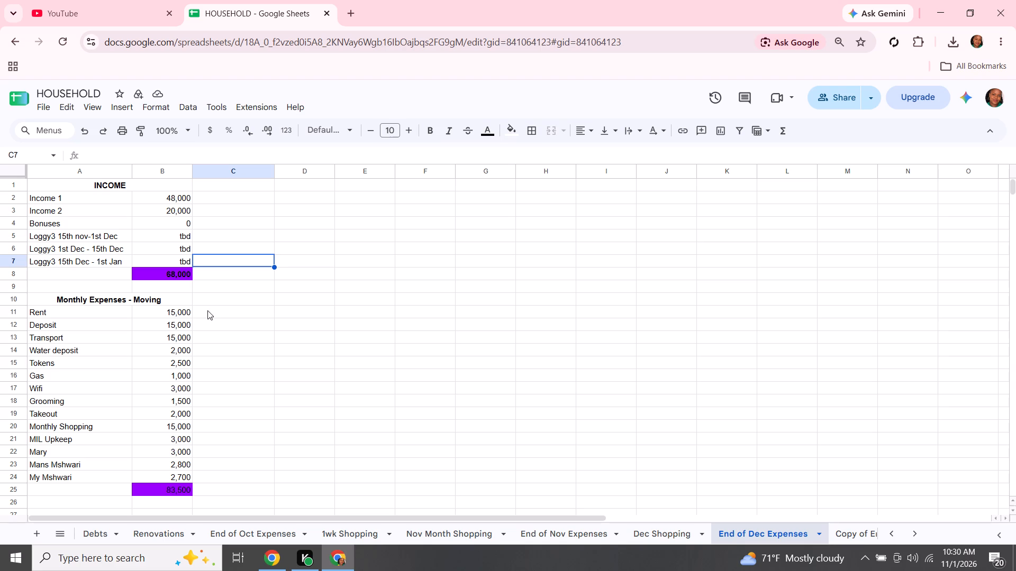
click(176, 335)
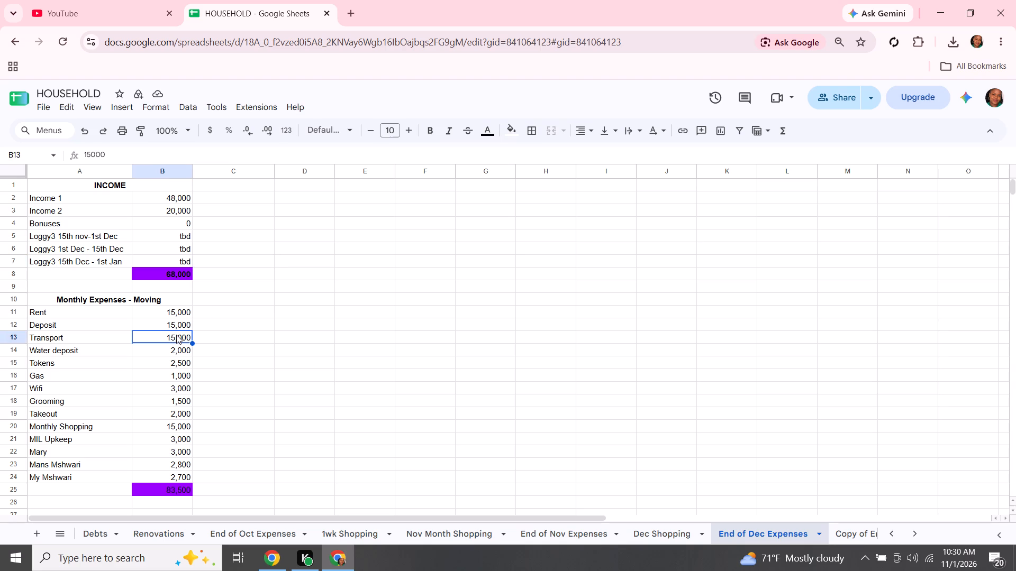
text(7000)
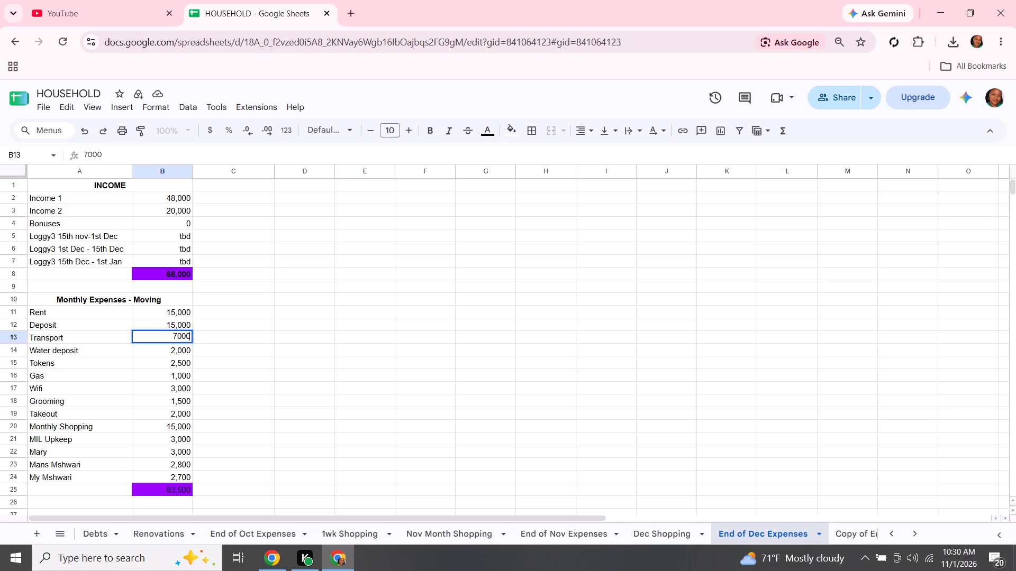
click(202, 385)
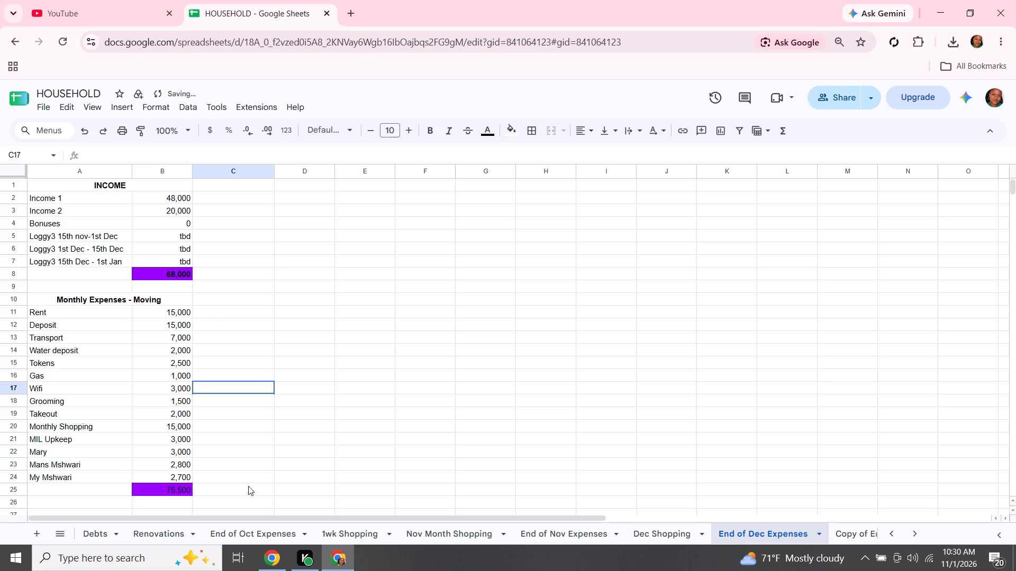
Widen column A on the Renovations sheet slightly so the "Barbed wire 610m" entry fits.
click(166, 532)
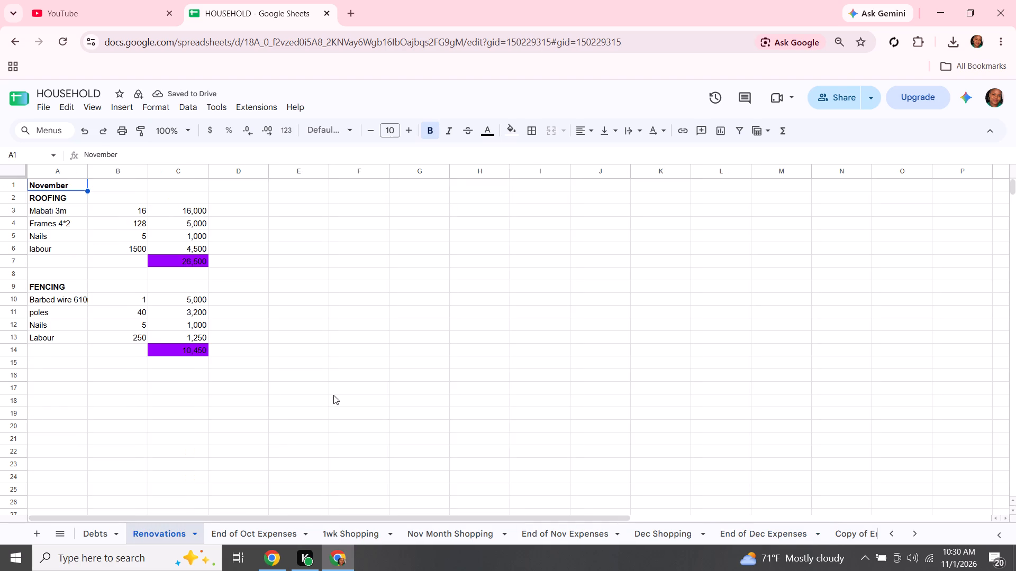
click(238, 376)
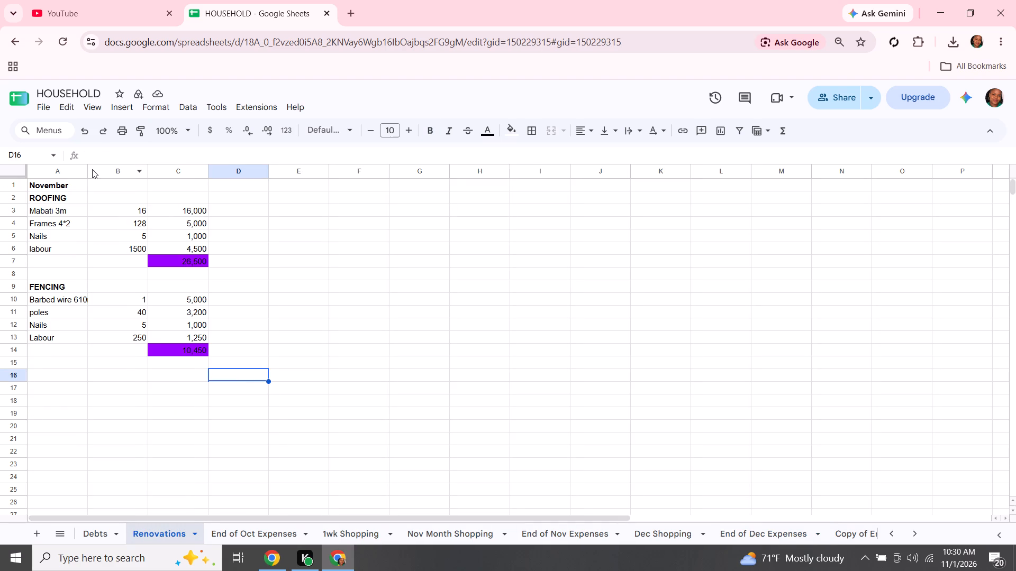
drag(89, 169, 99, 171)
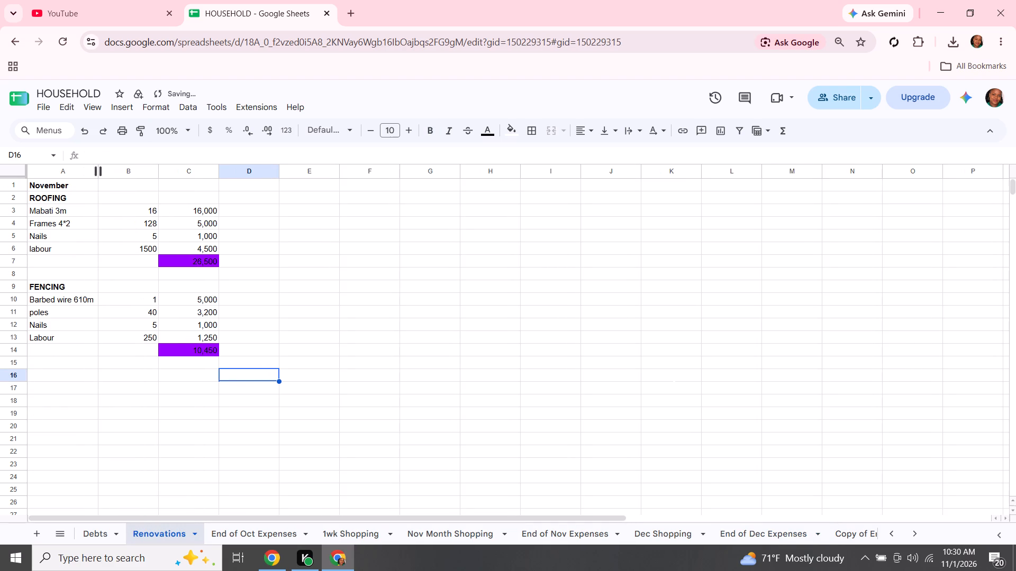
click(94, 420)
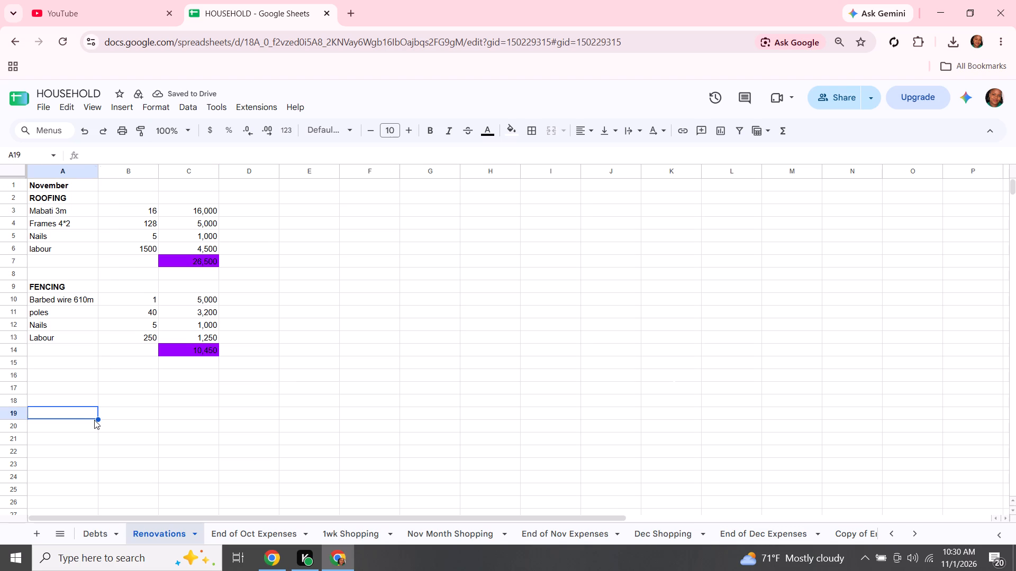
Set the Labour cost in column C of the FENCING section to 1500.
click(74, 343)
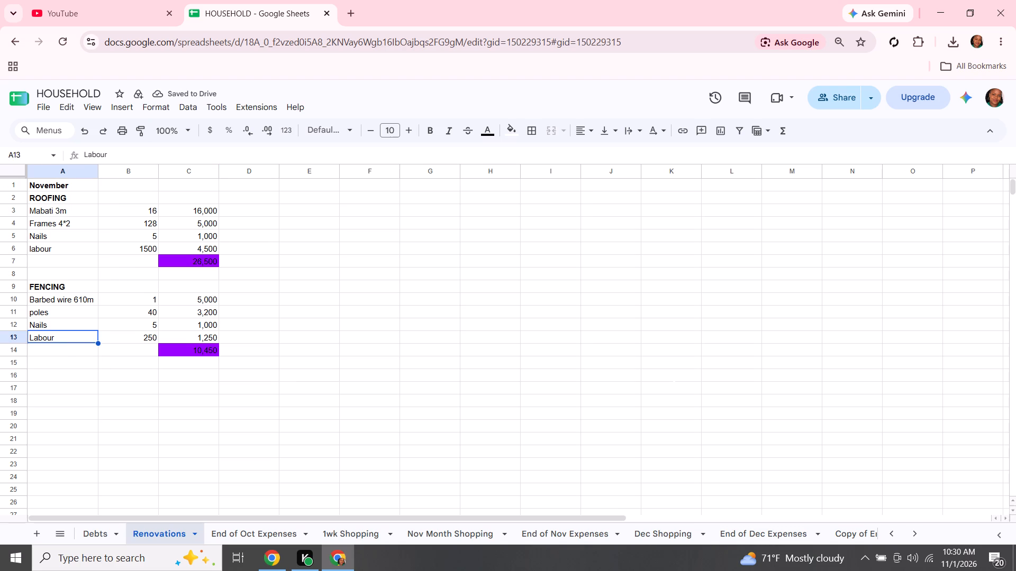
click(186, 337)
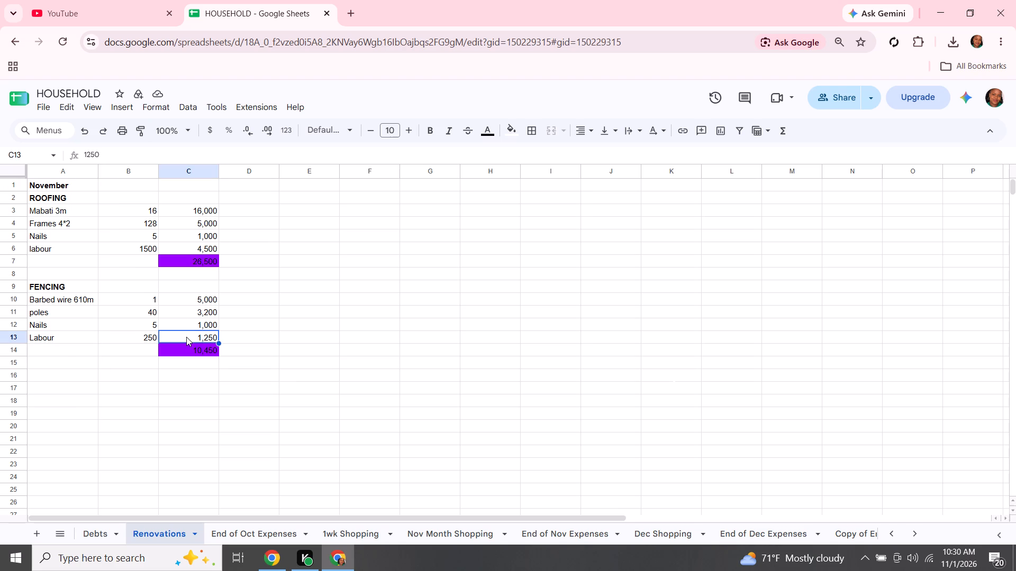
click(104, 154)
key(BackSpace)
key(BackSpace)
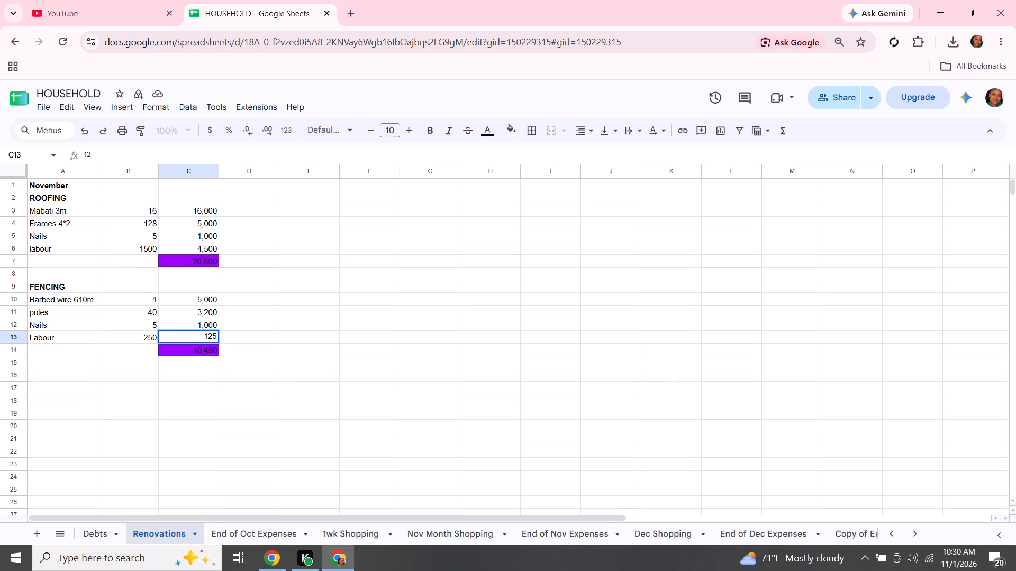
key(BackSpace)
text(500)
click(220, 376)
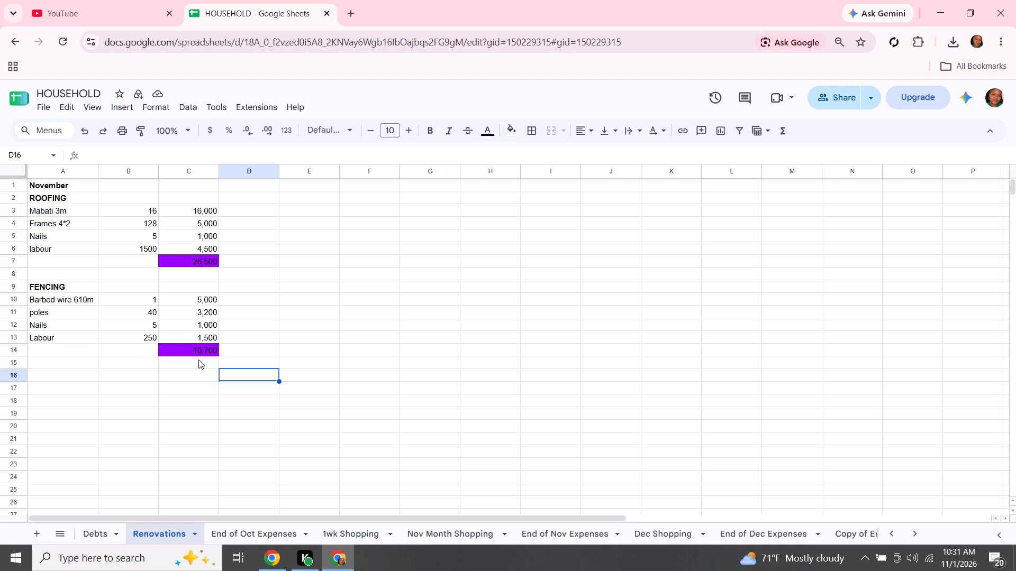
click(199, 376)
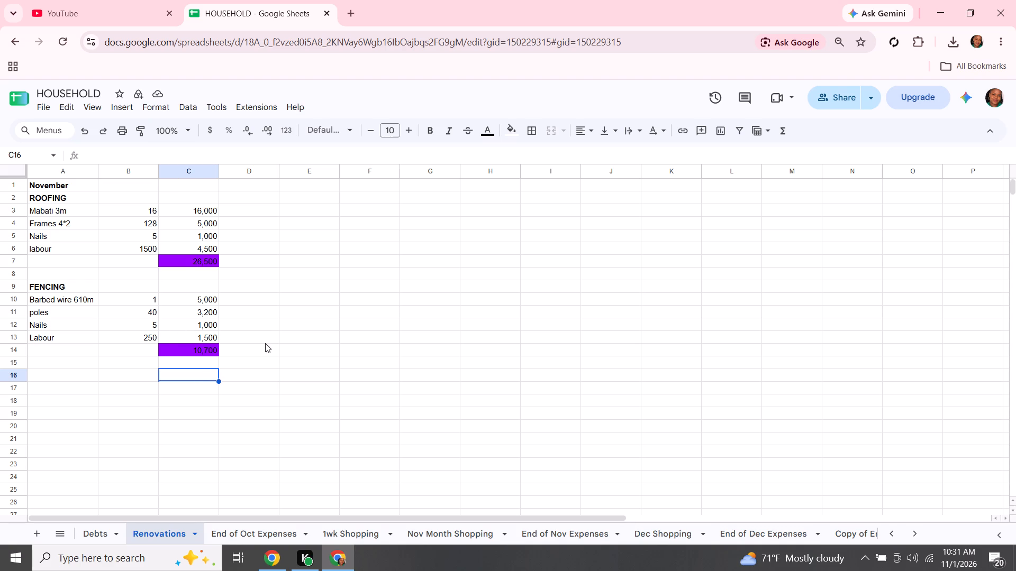
Extend the FENCING heading in cell A9 to read "FENCING in Shagz".
click(88, 283)
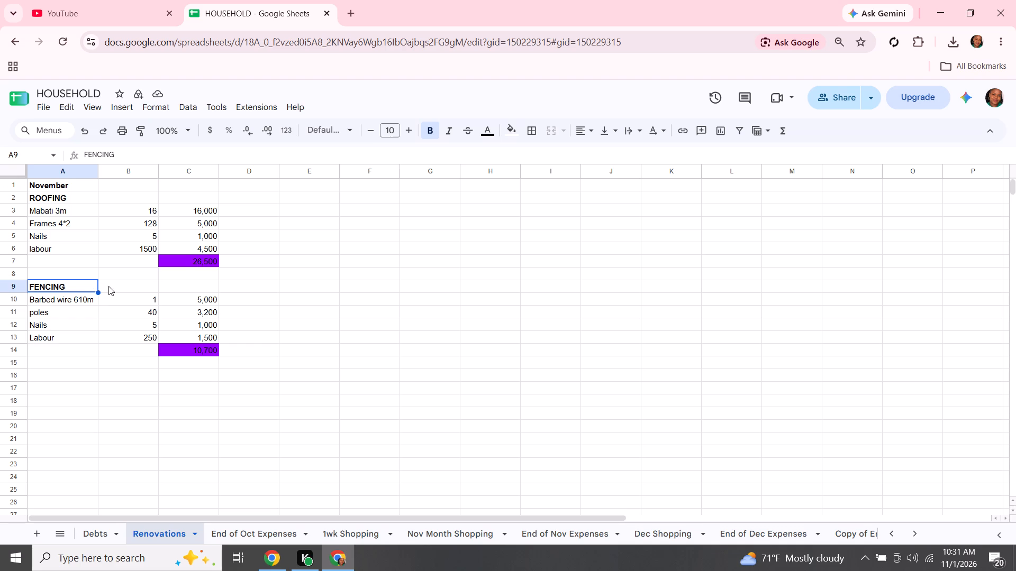
click(108, 285)
click(78, 286)
click(135, 157)
text(in)
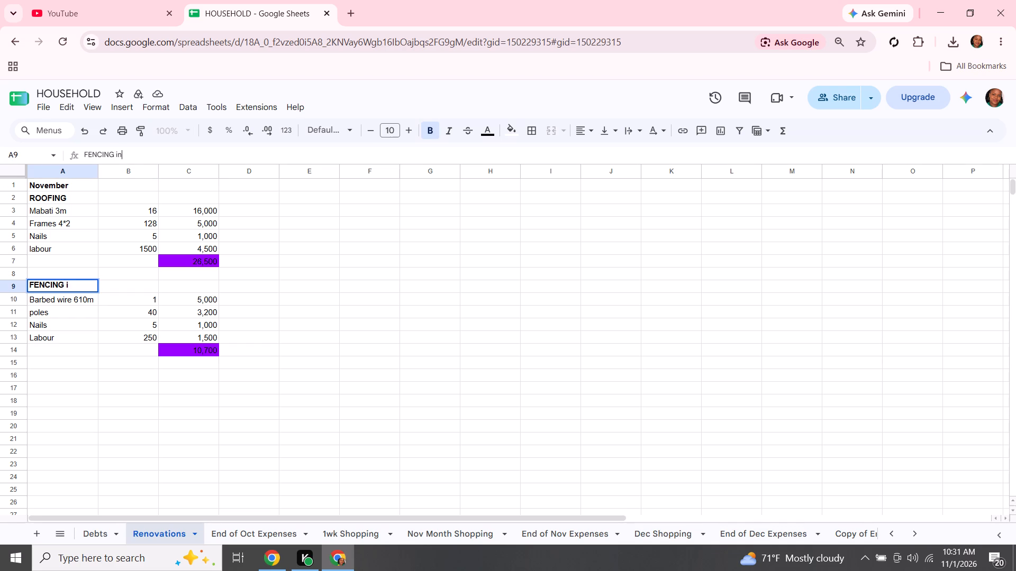
key(space)
key(s)
text(gz)
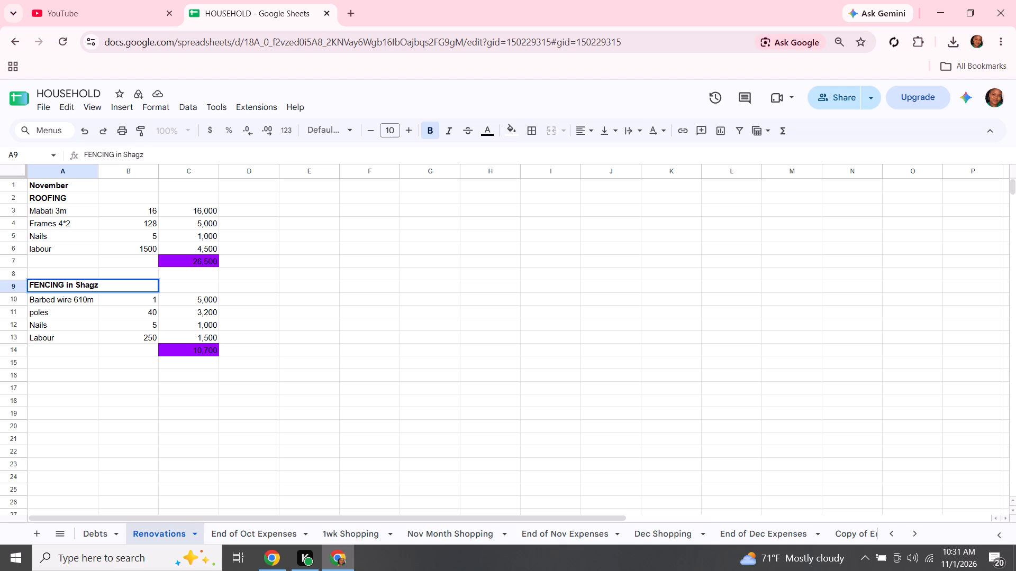
click(303, 335)
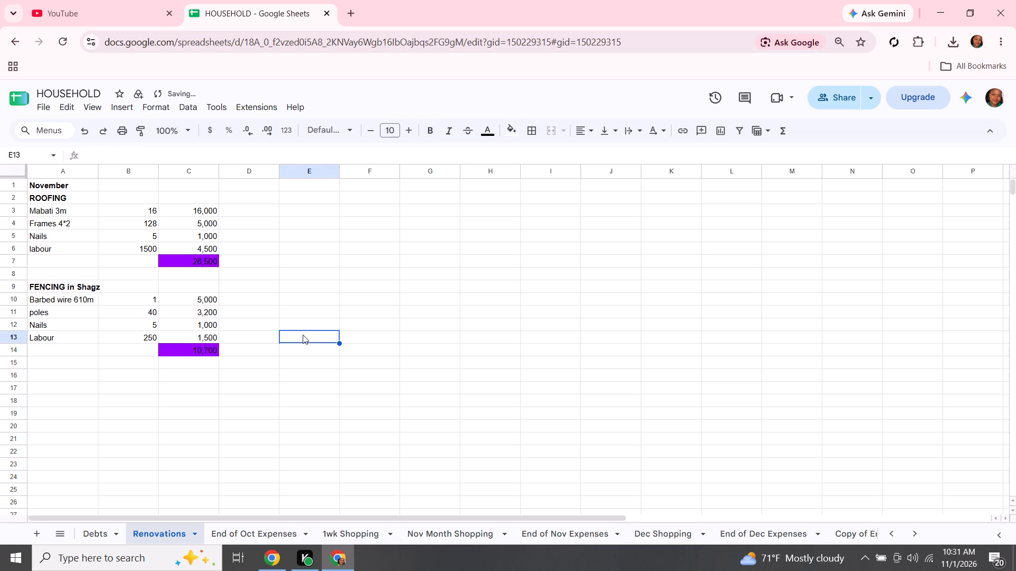
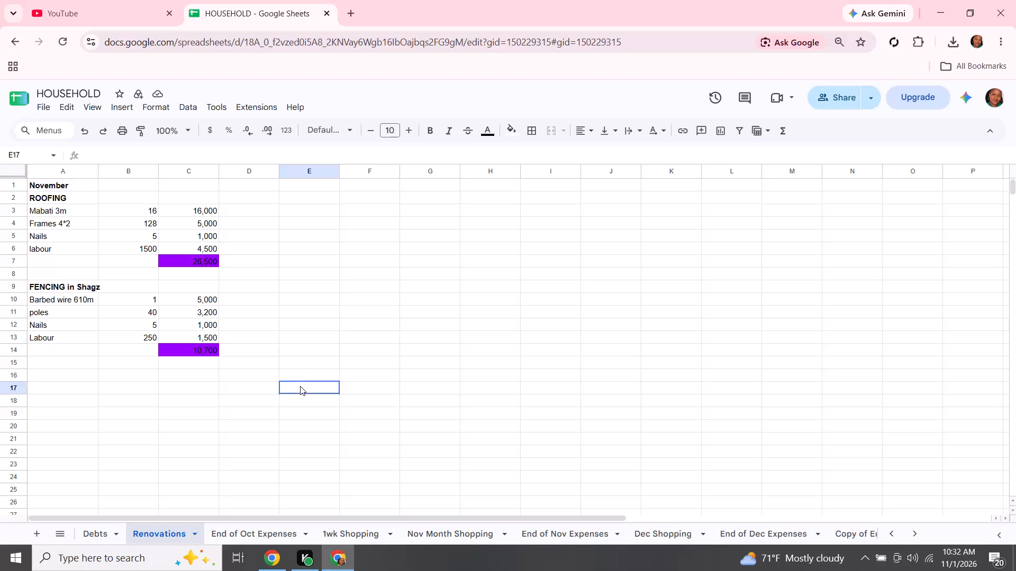
Set the Tokens bill on the End of Oct Expenses sheet to 2000.
click(244, 533)
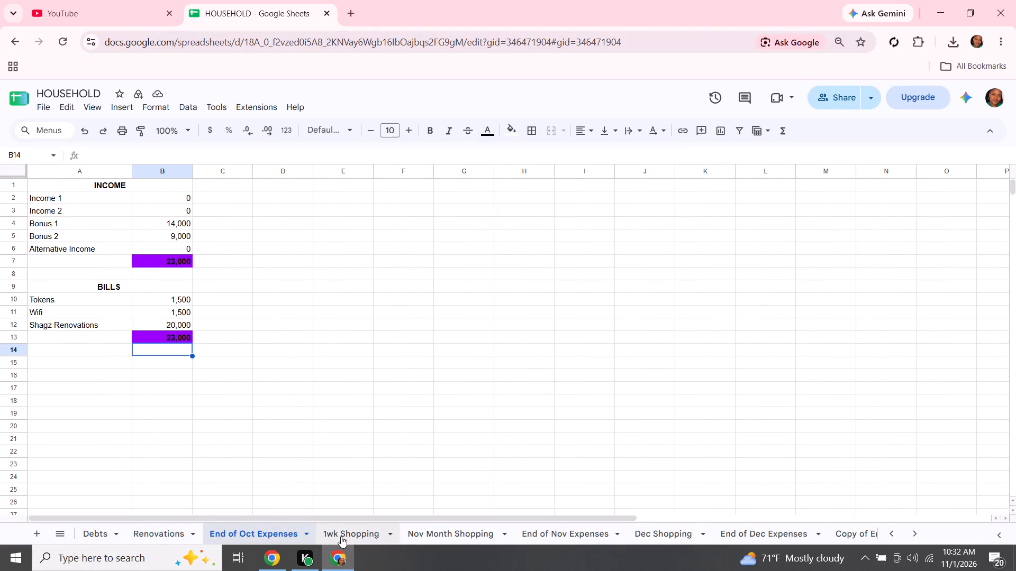
click(100, 529)
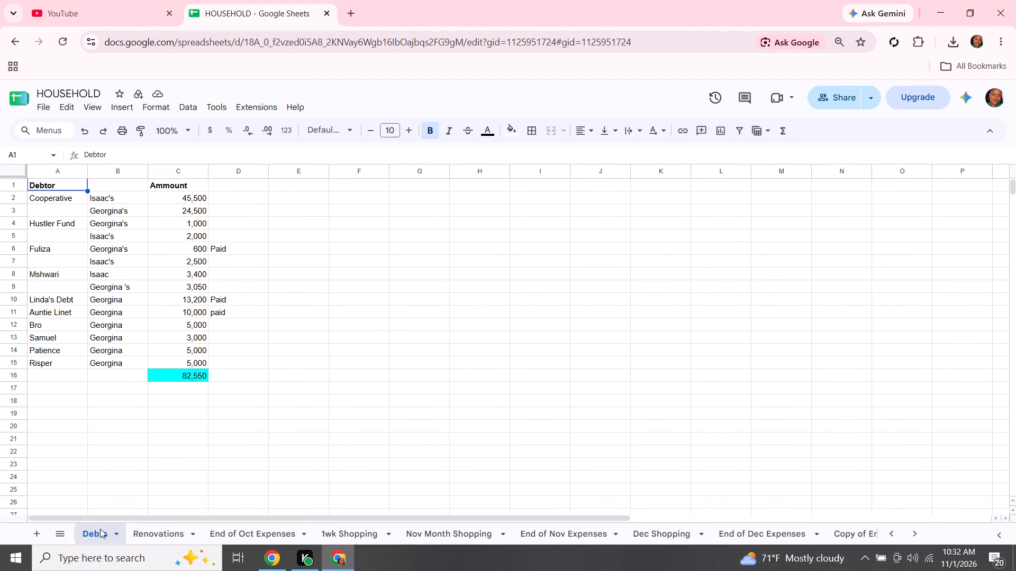
click(161, 529)
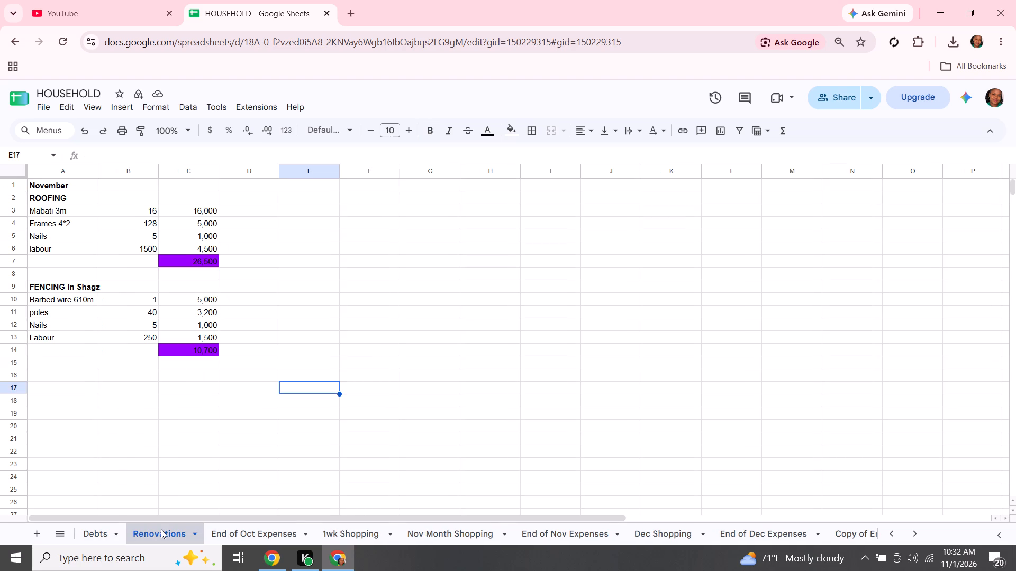
click(234, 528)
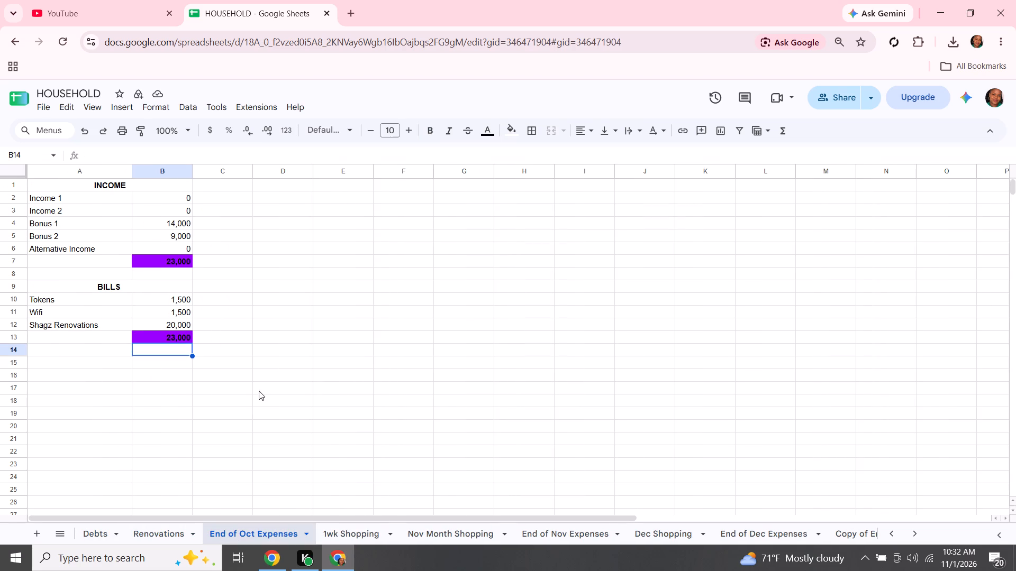
click(155, 298)
text(2000)
click(263, 337)
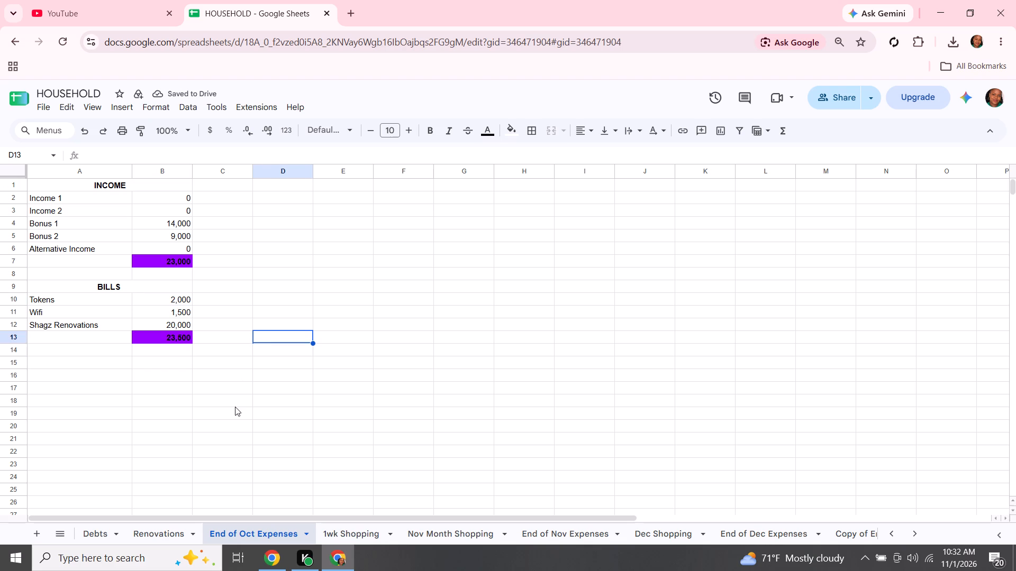
Insert a row below Shagz Renovations in the BILLS section and enter a Shopping bill of 10000.
click(16, 325)
right_click(16, 325)
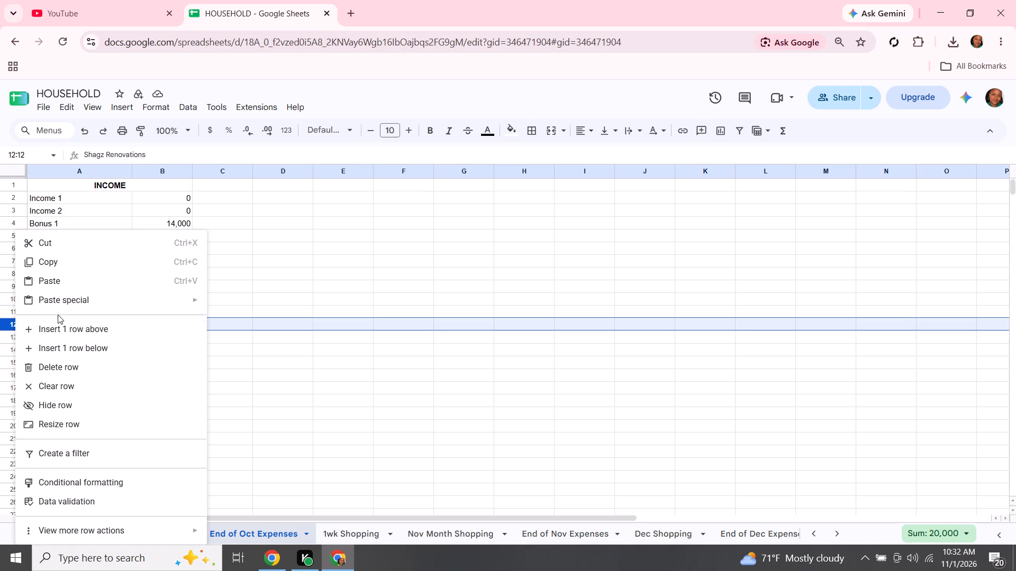
click(102, 347)
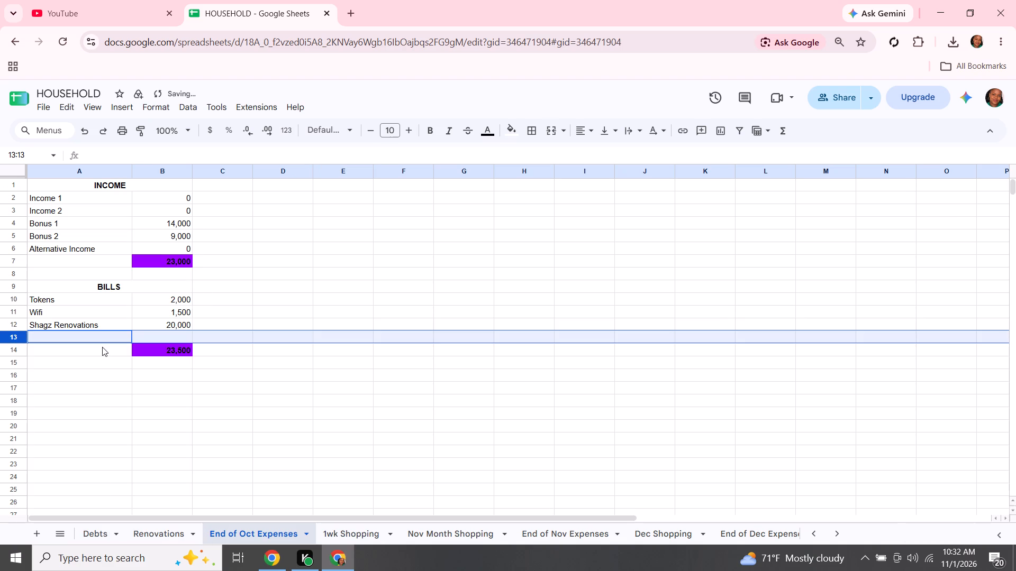
click(160, 394)
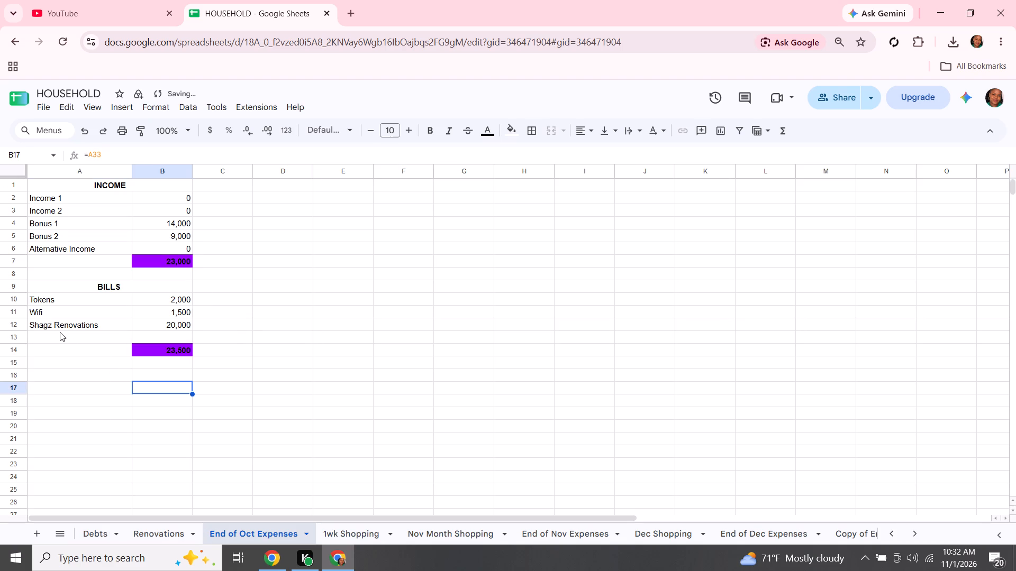
click(60, 337)
key(s)
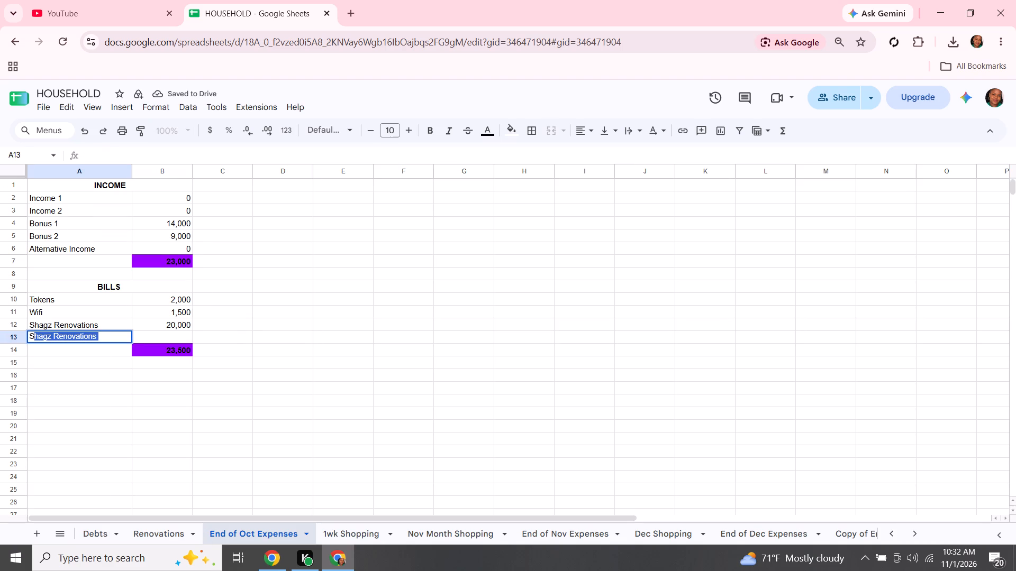
text(hopping)
key(Right)
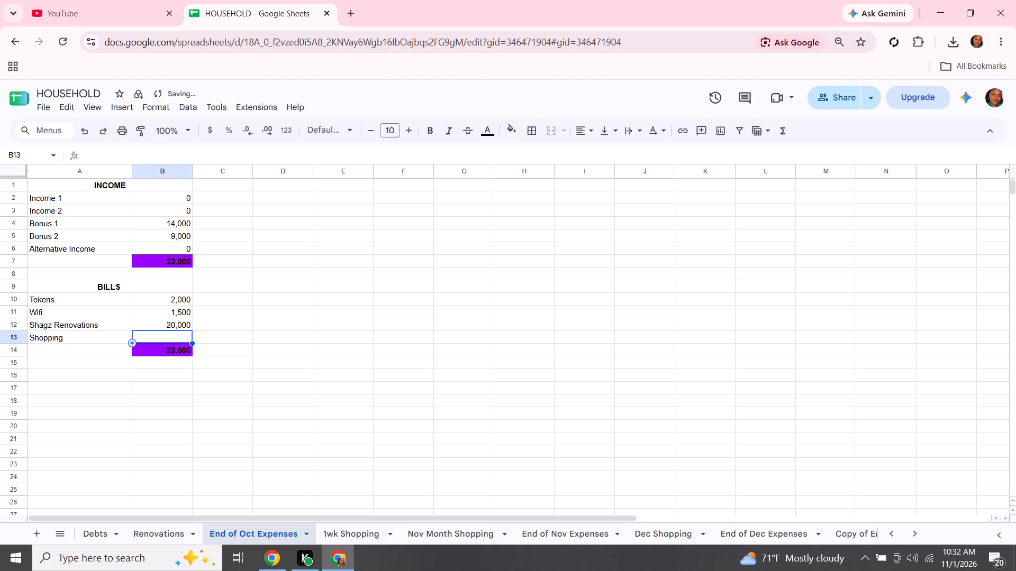
text(1000)
key(0)
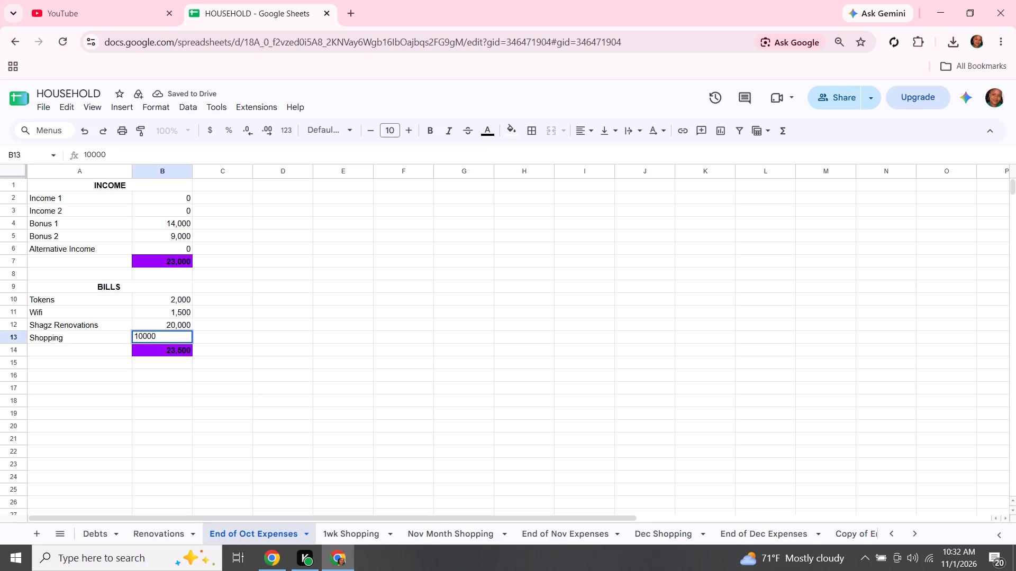
key(Up)
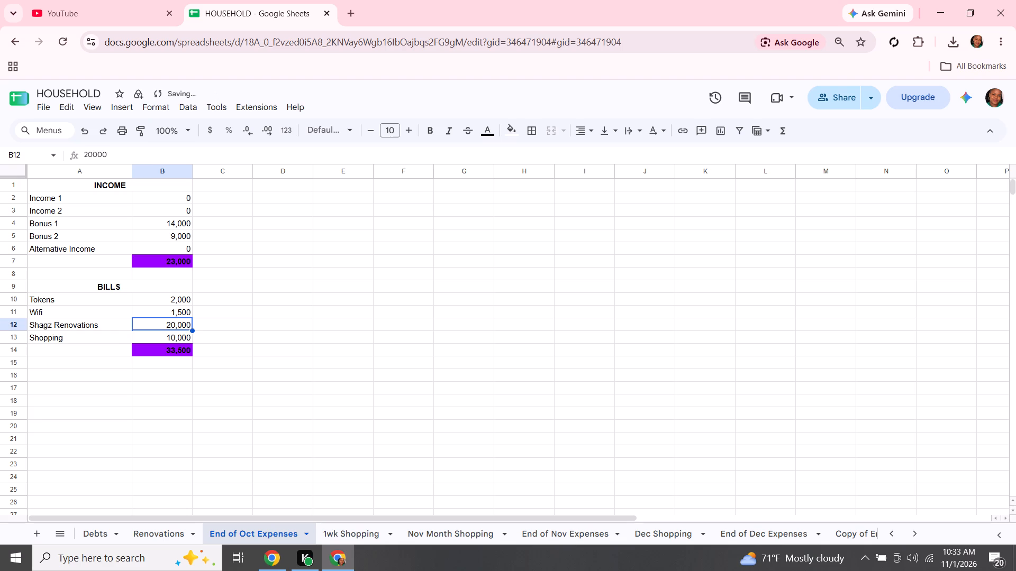
Set the Shagz Renovations bill to 10000.
text(10000)
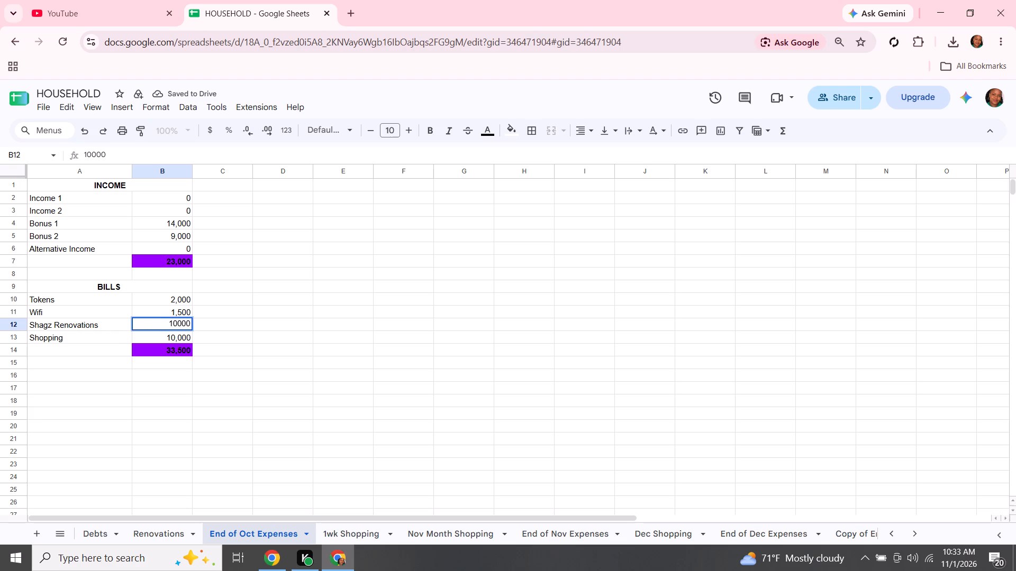
key(Right)
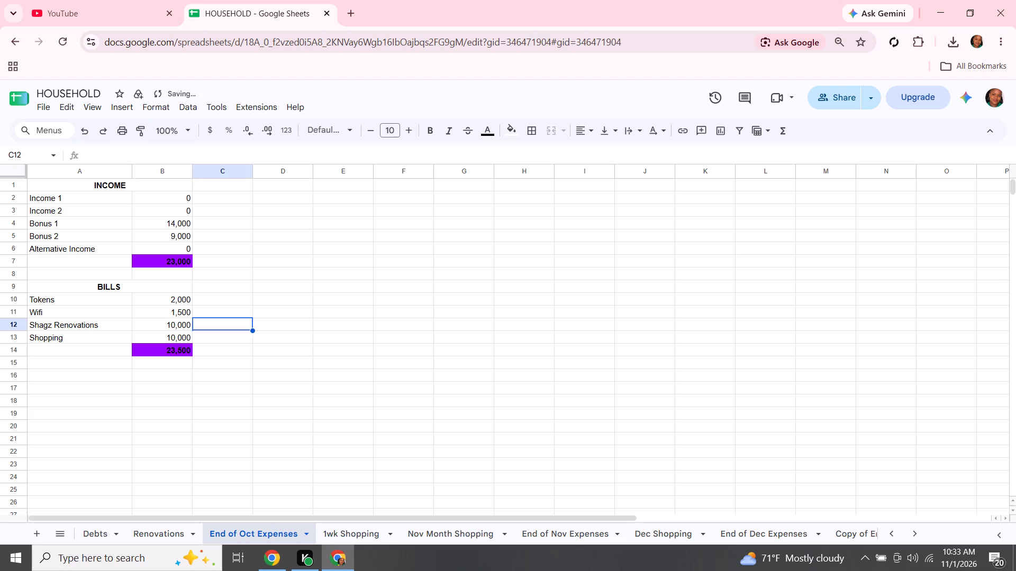
click(168, 401)
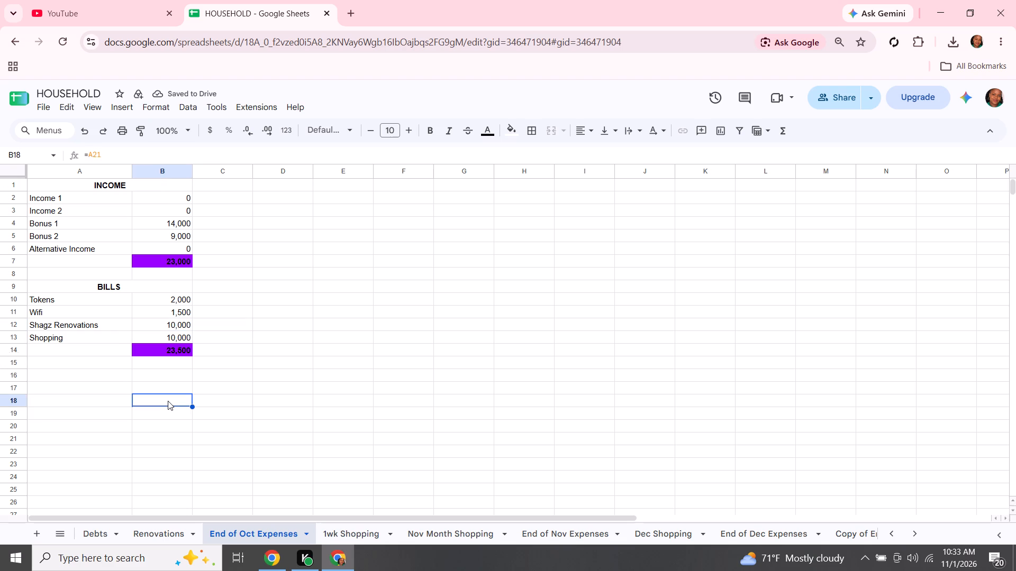
Set the price of Fruits on the Nov Month Shopping sheet to 100.
click(348, 535)
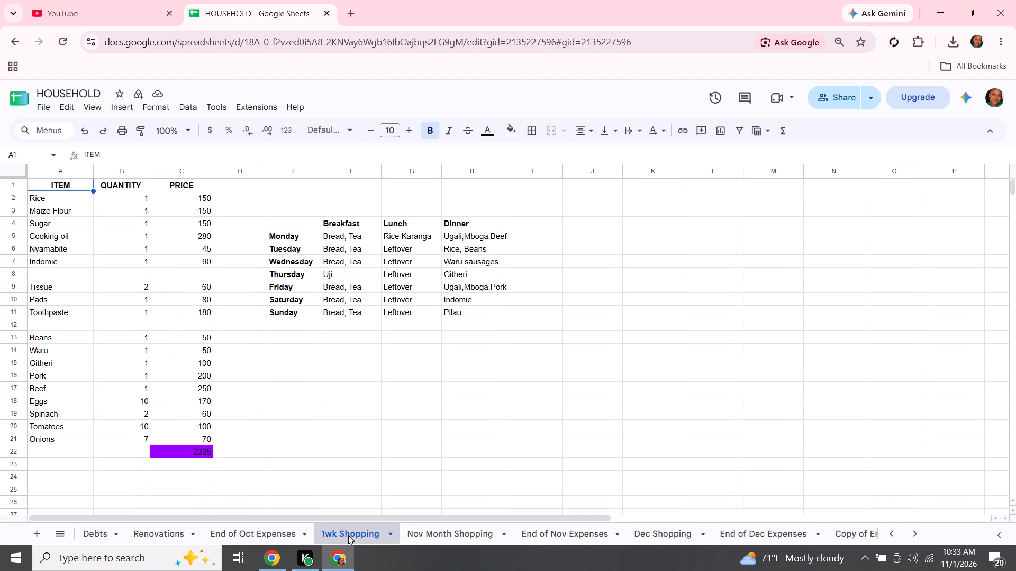
click(450, 531)
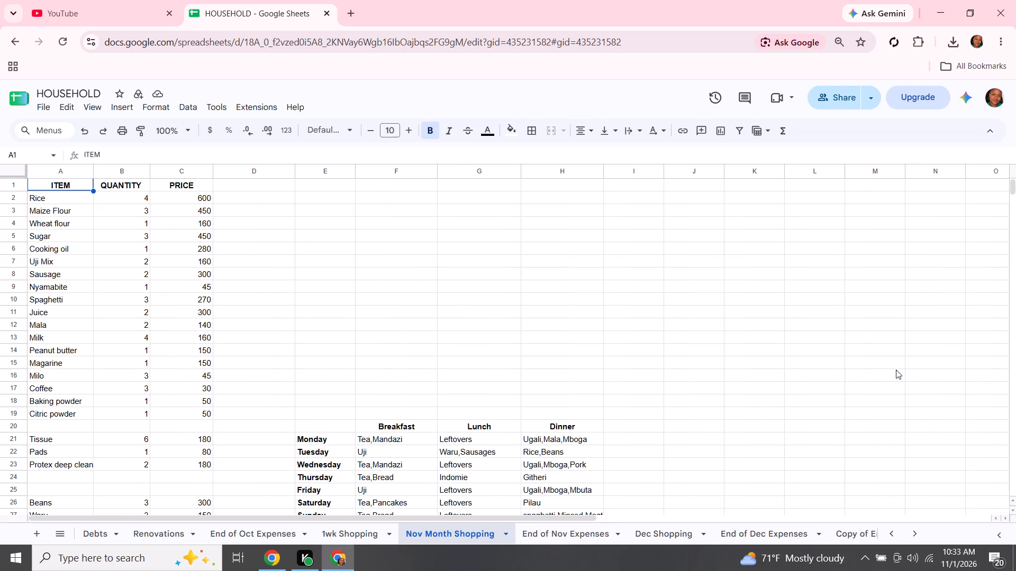
click(1013, 511)
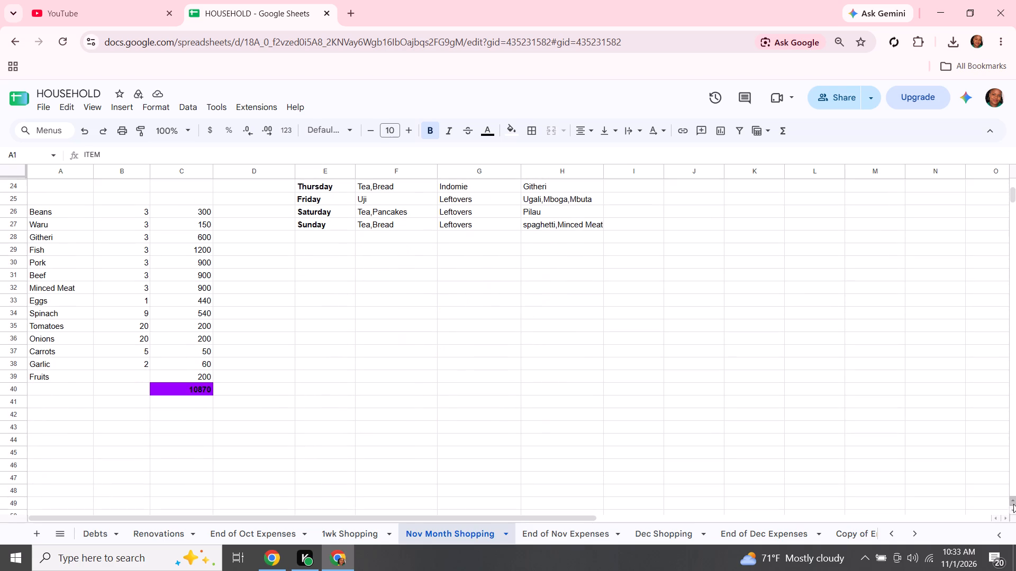
click(1013, 502)
click(1013, 502)
click(1013, 502)
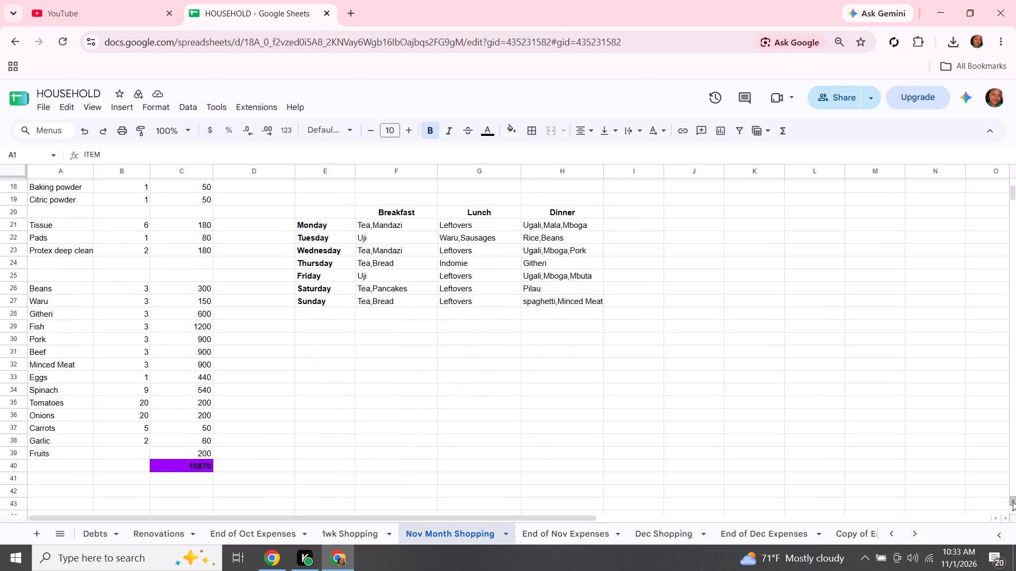
click(169, 452)
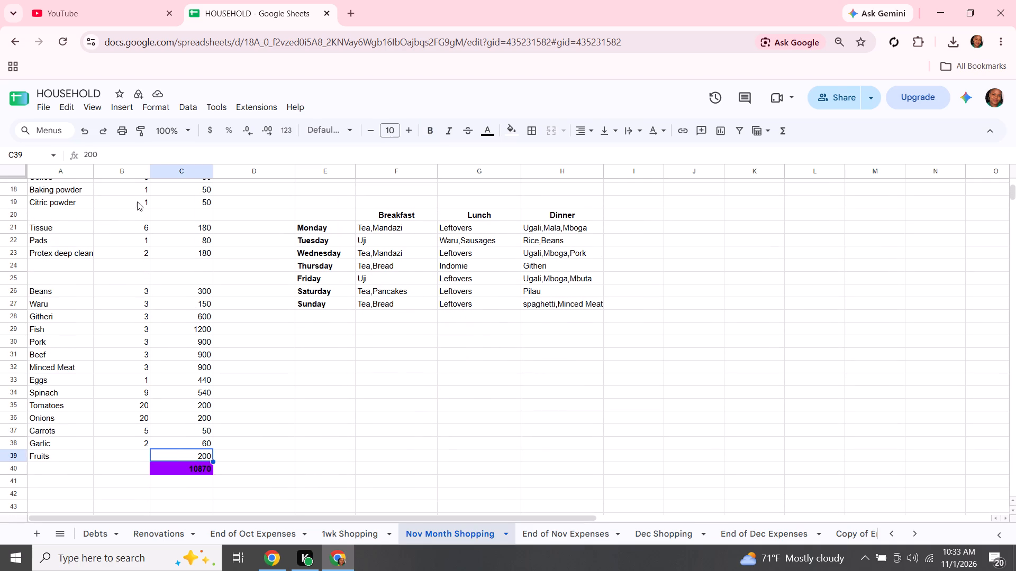
click(87, 151)
key(BackSpace)
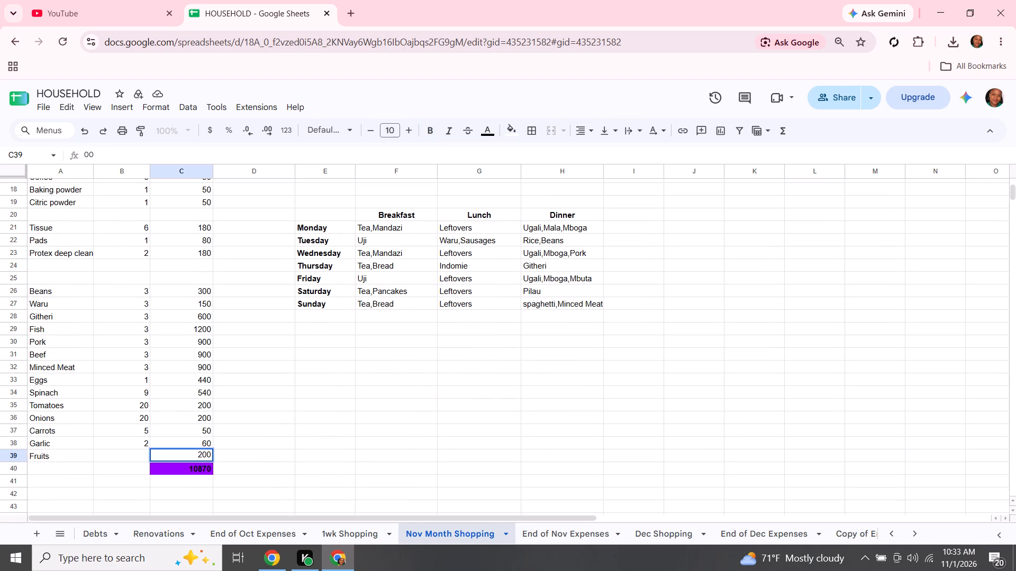
key(1)
click(285, 407)
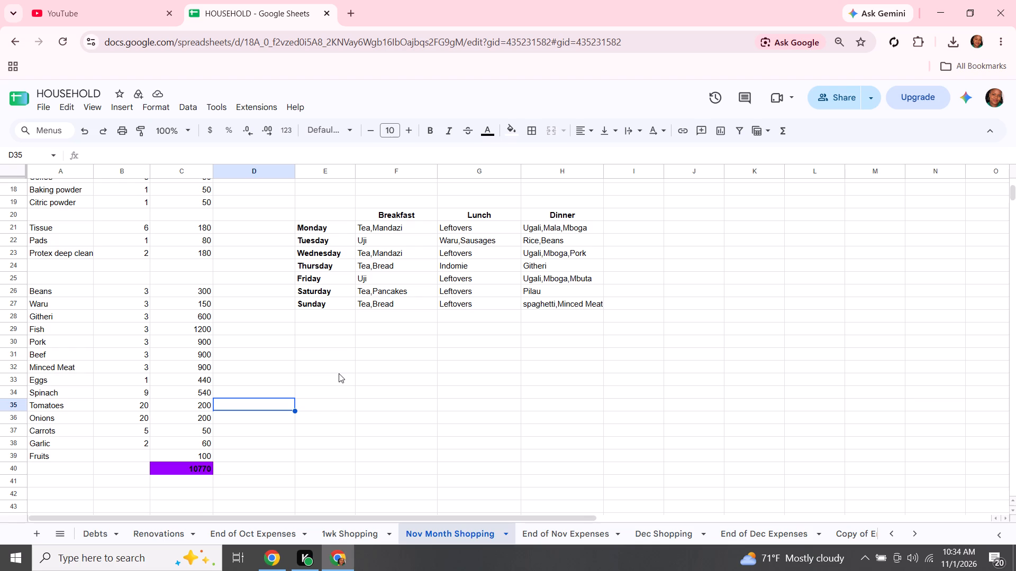
Set the quantity of Protex deep clean on the November shopping list to 1.
double_click(1011, 499)
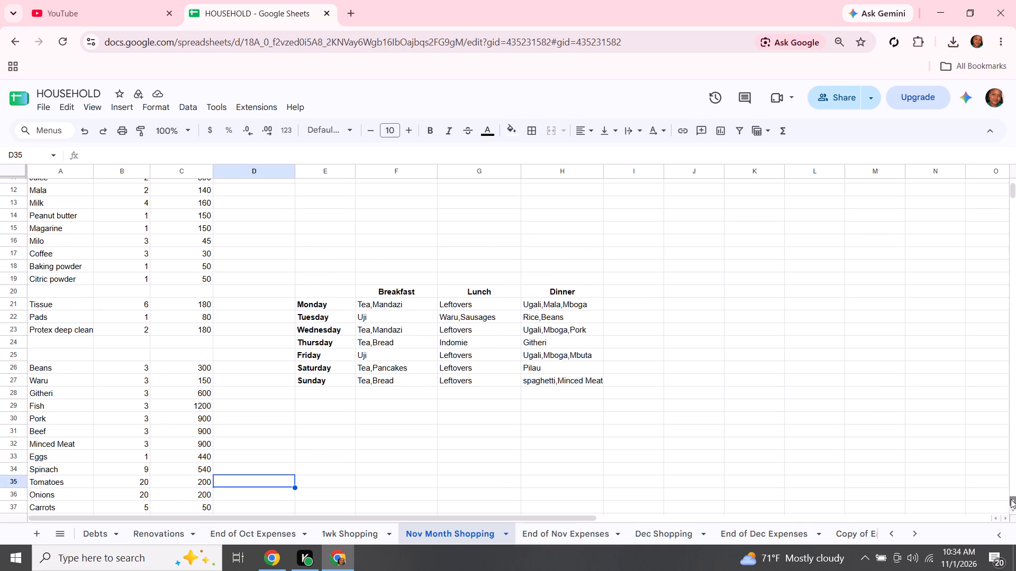
click(1011, 499)
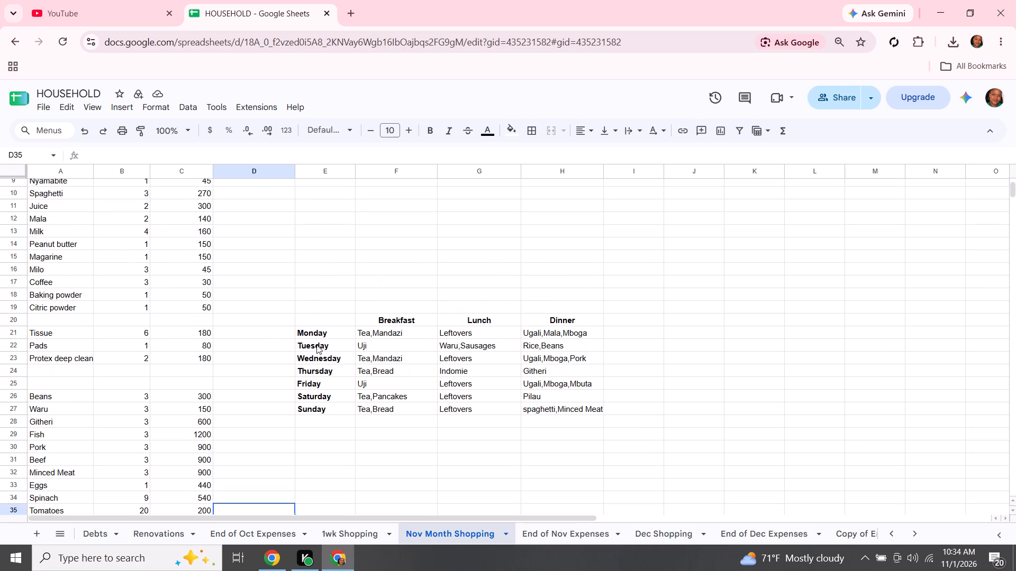
click(132, 361)
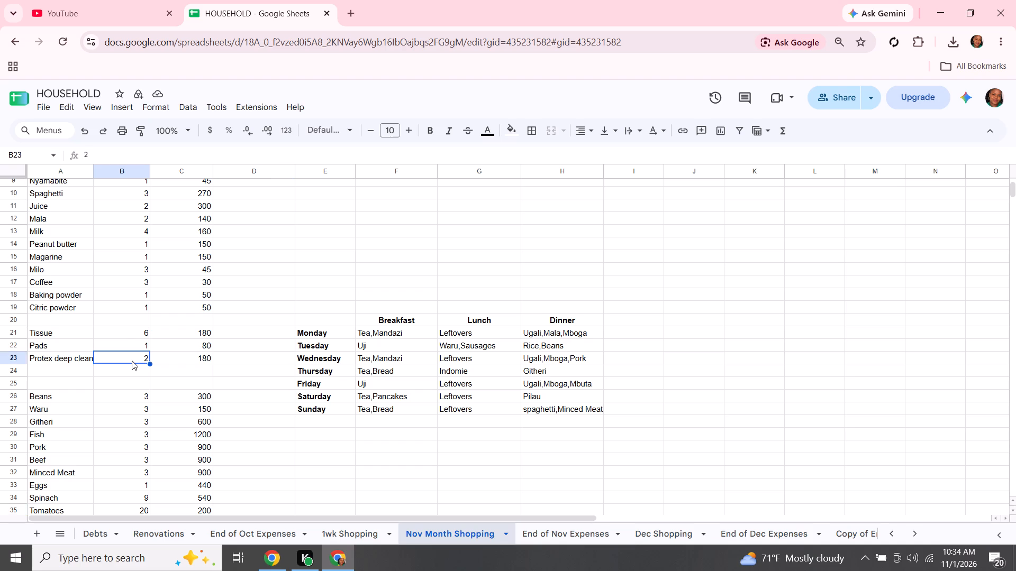
key(BackSpace)
key(1)
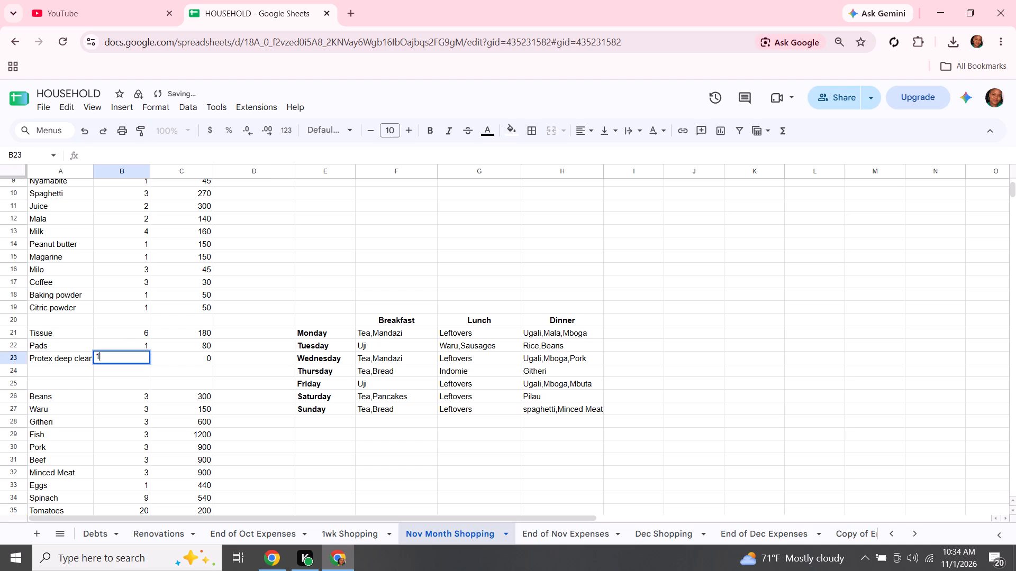
click(229, 365)
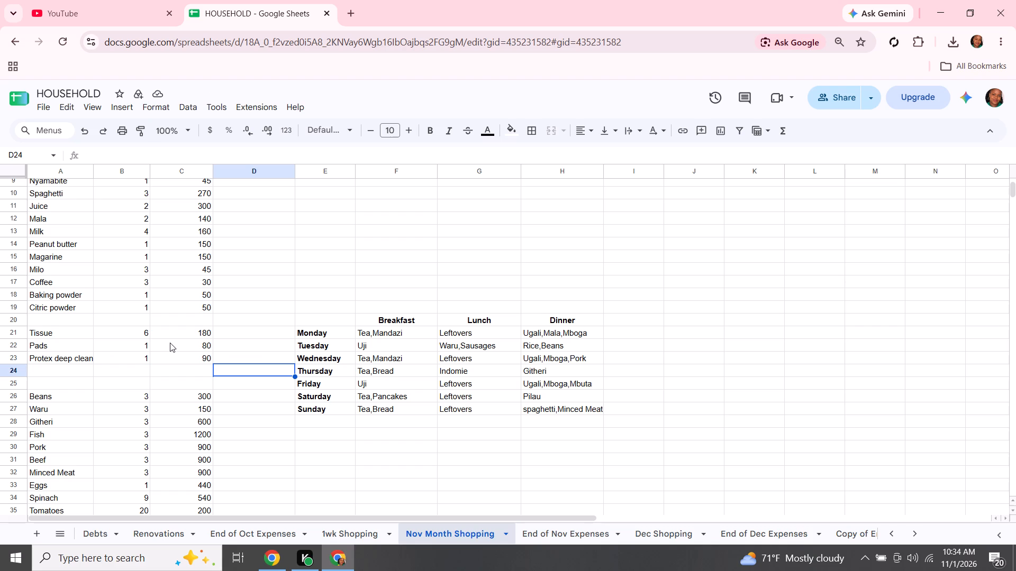
Delete the Citric powder row from the November shopping list.
click(11, 307)
right_click(11, 307)
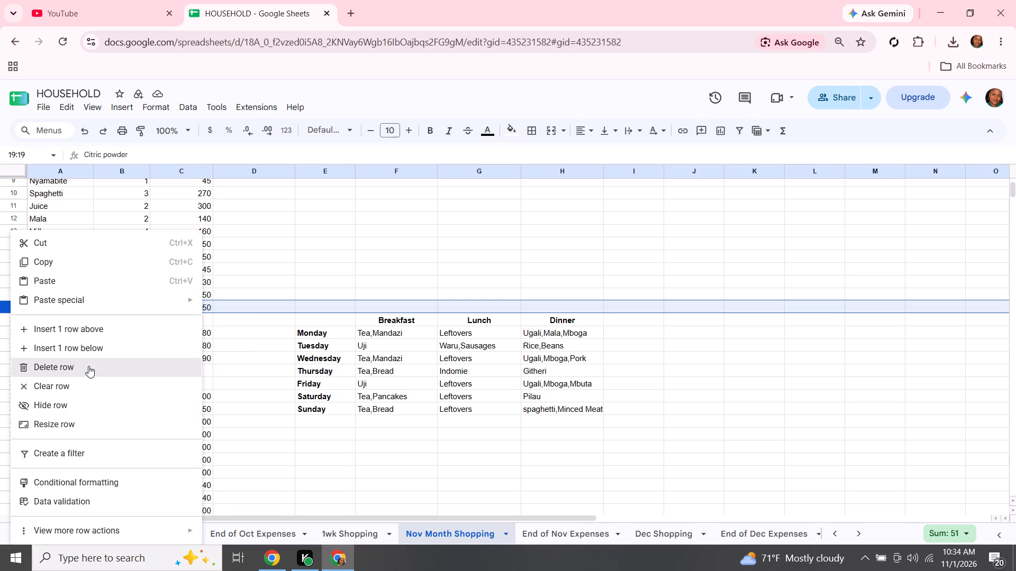
click(89, 370)
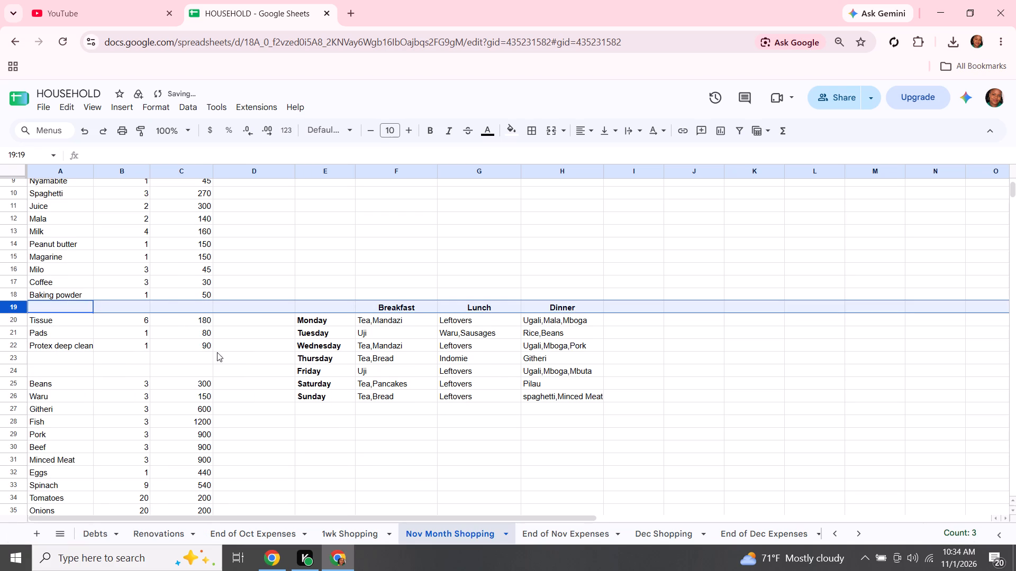
click(251, 351)
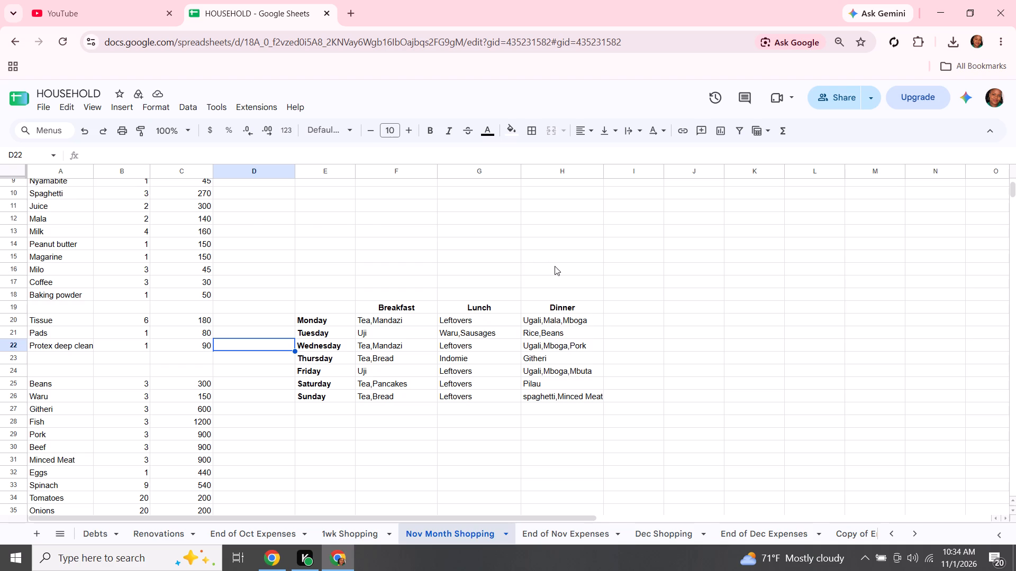
Set the quantity of Juice on the November shopping list to 1.
click(132, 208)
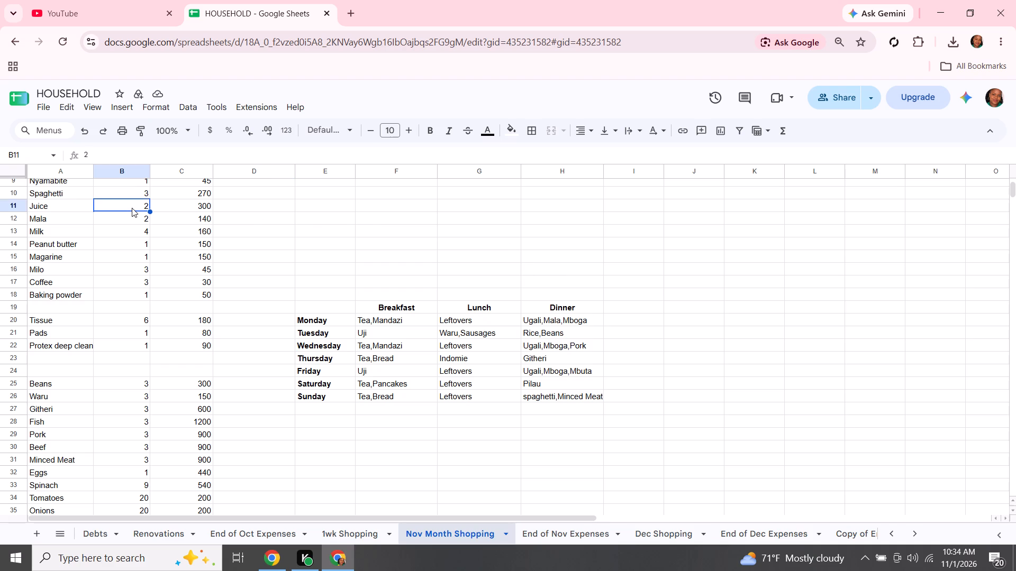
key(1)
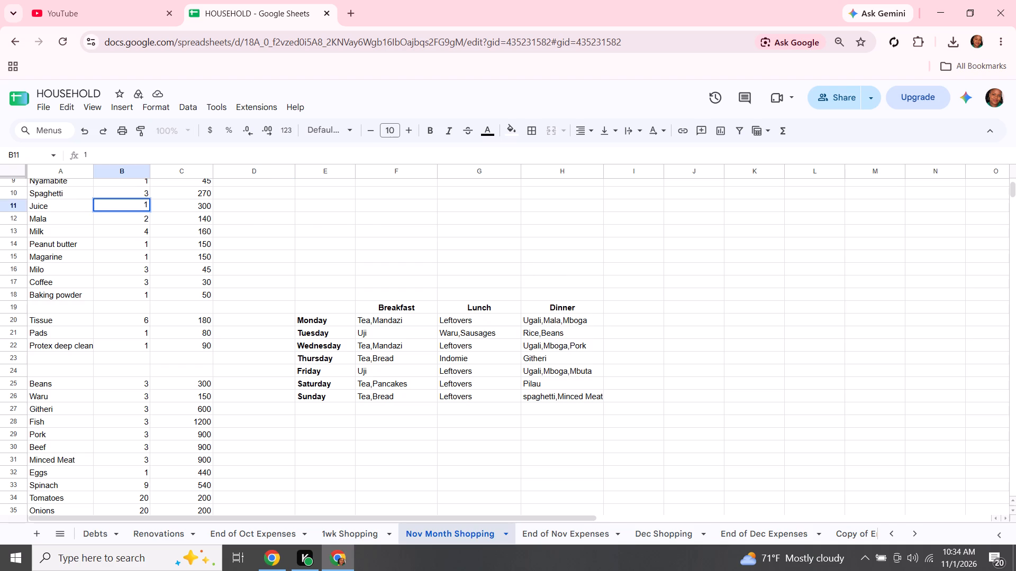
click(258, 246)
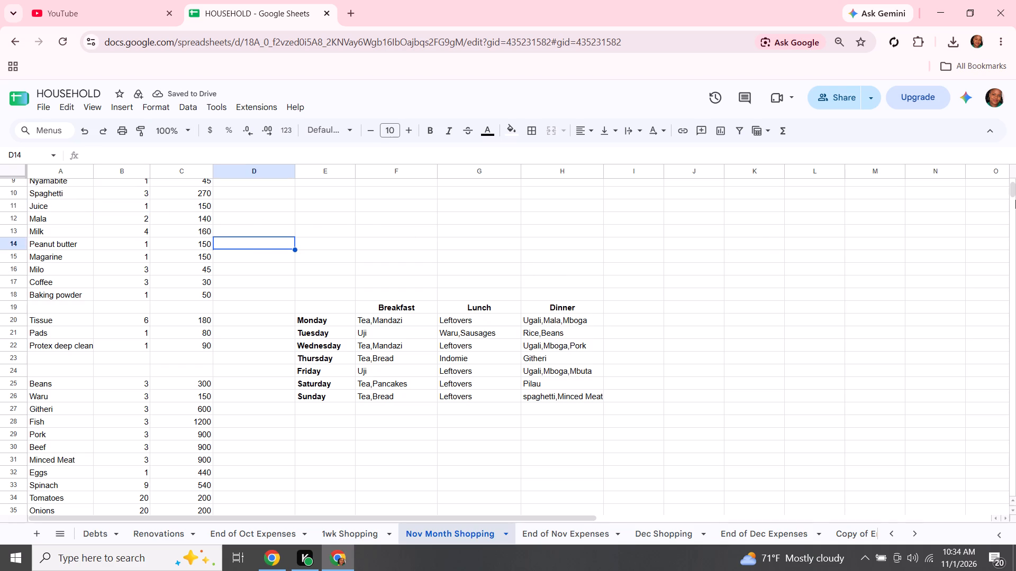
drag(1011, 189, 1014, 174)
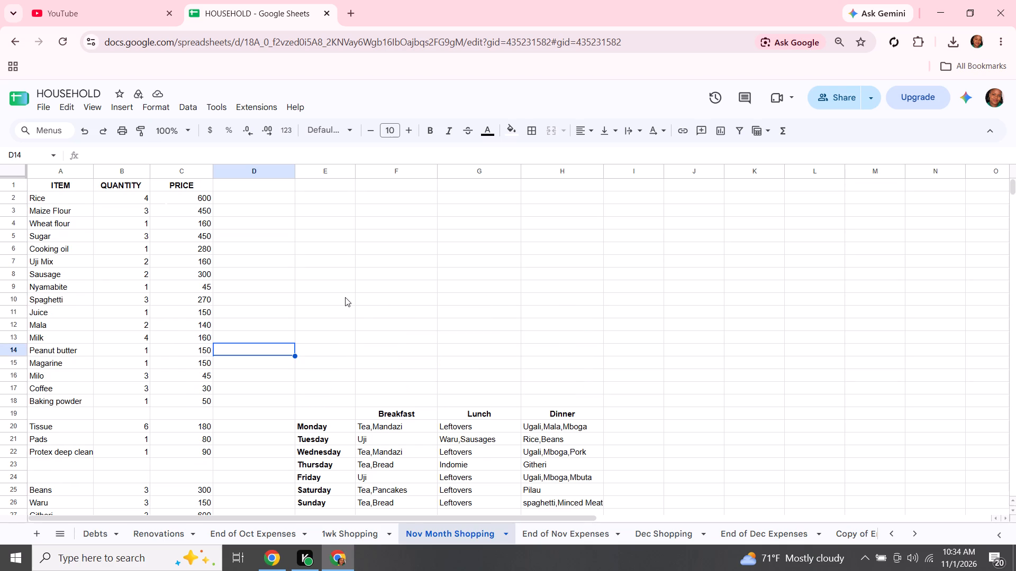
Shorten the "MIL Upkeep + Christmas" label on the End of Nov Expenses sheet to "MIL Upkeep".
click(345, 297)
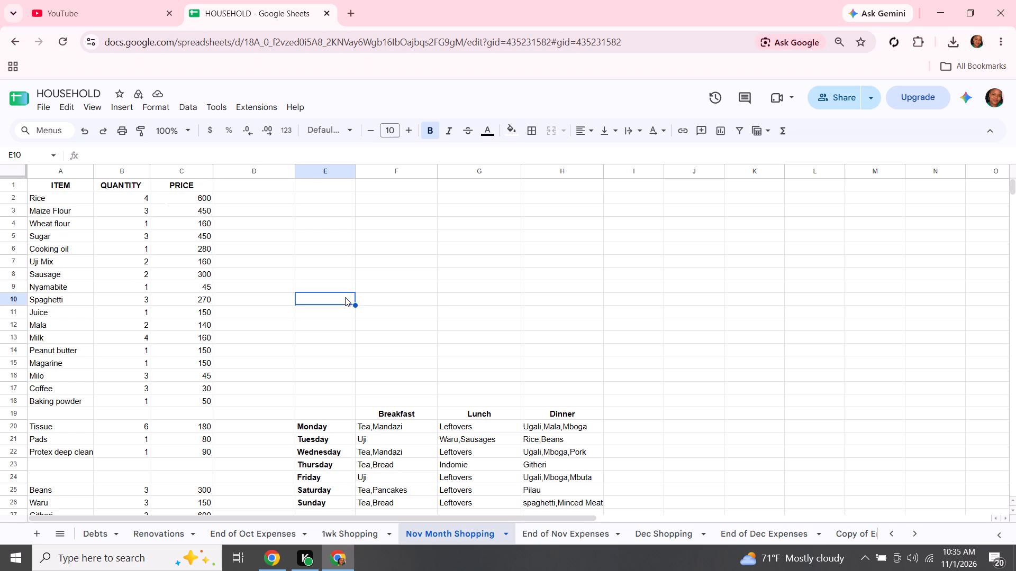
click(575, 533)
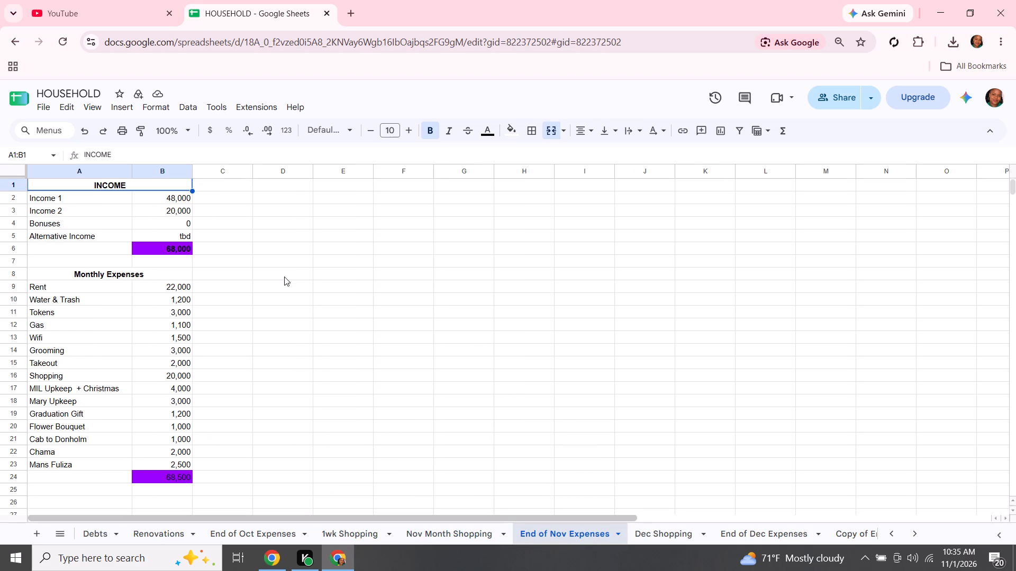
click(291, 270)
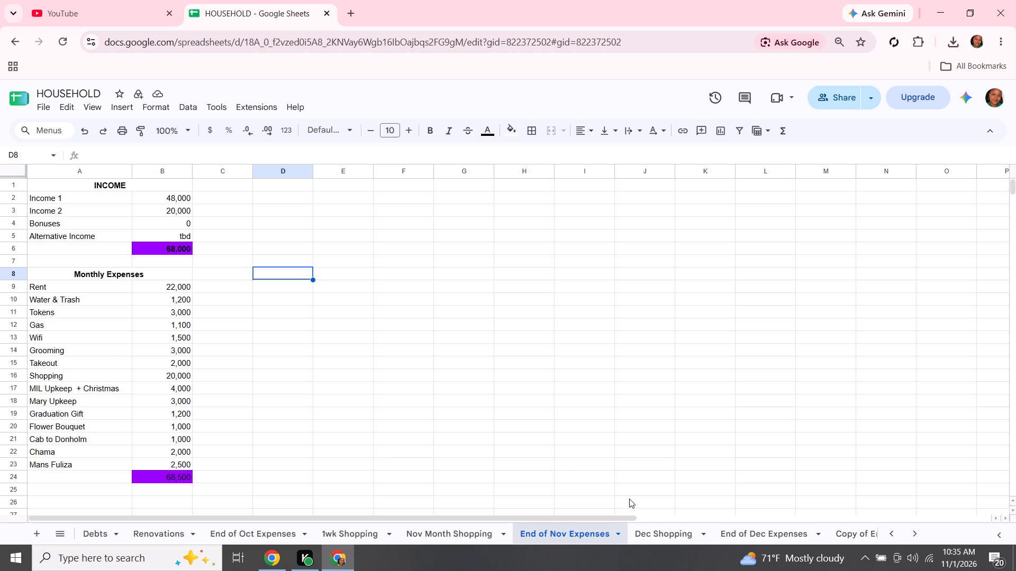
click(99, 383)
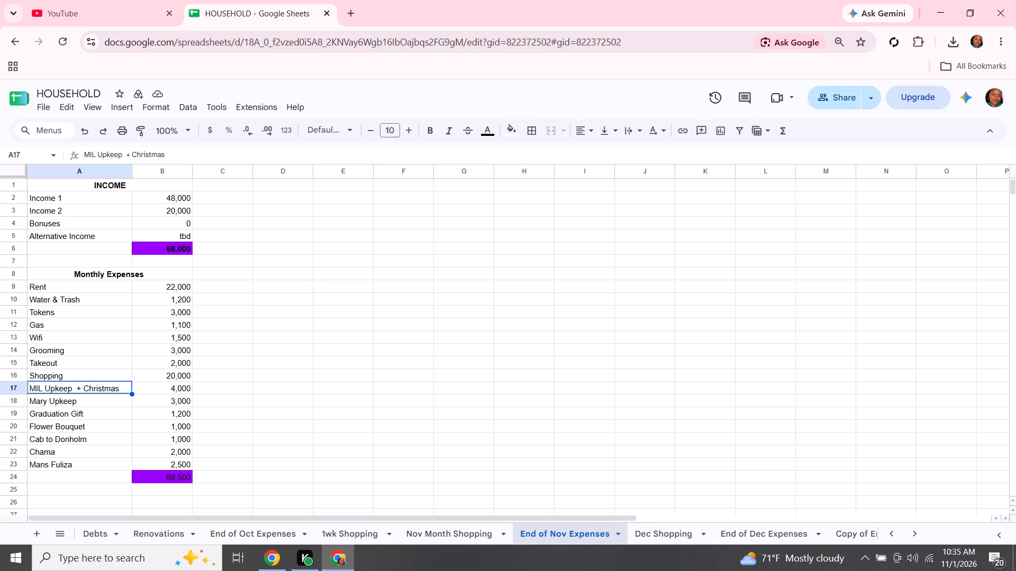
click(180, 154)
key(BackSpace)
key(BackSpace)
key(BackSpace)
key(BackSpace)
key(BackSpace)
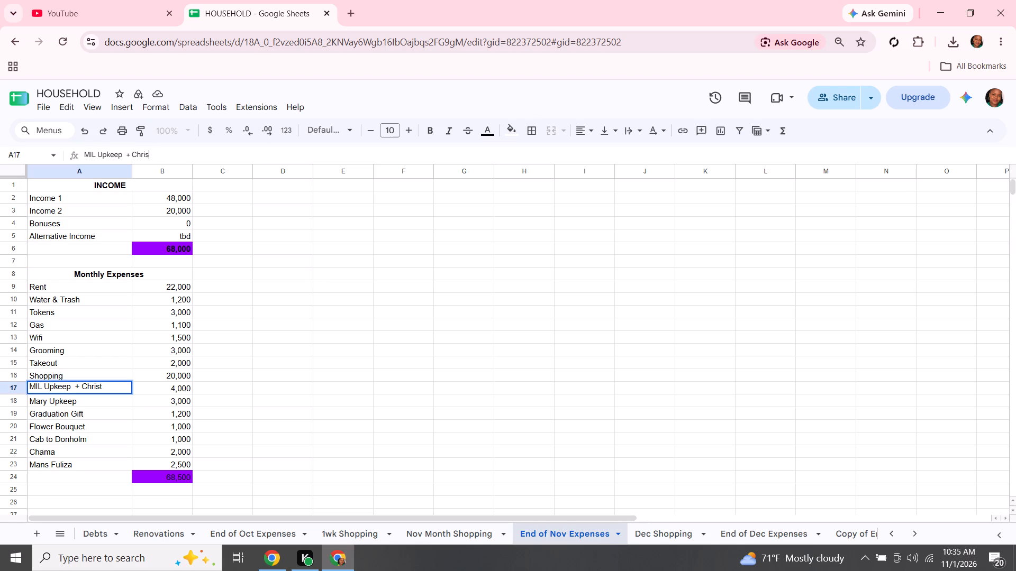
key(BackSpace)
key(BackSpace)
key(BackSpace)
key(BackSpace)
key(BackSpace)
key(BackSpace)
key(BackSpace)
click(199, 383)
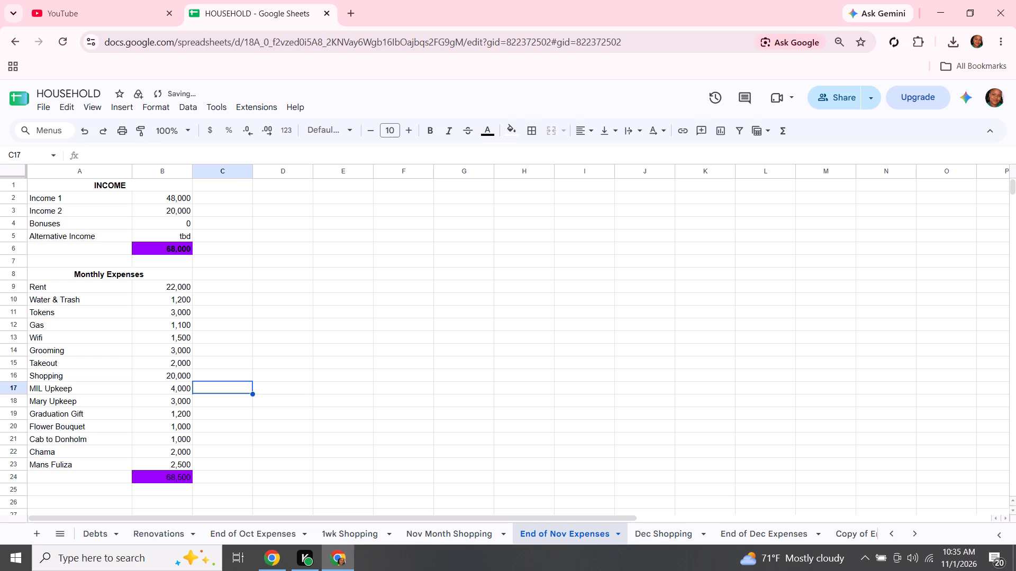
Review the items, quantities and prices on the Dec Shopping sheet down to the end of the list.
click(661, 535)
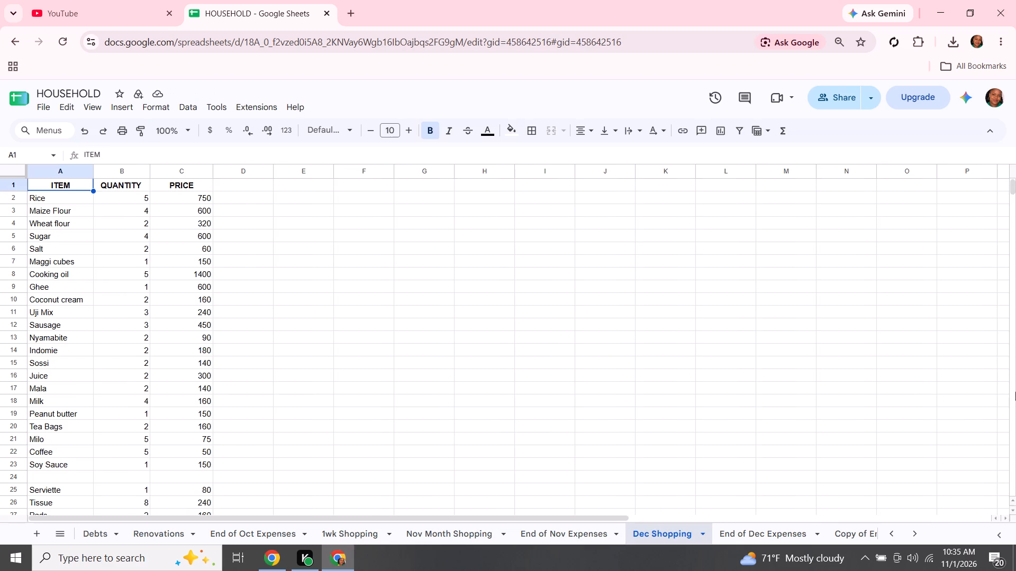
click(1012, 510)
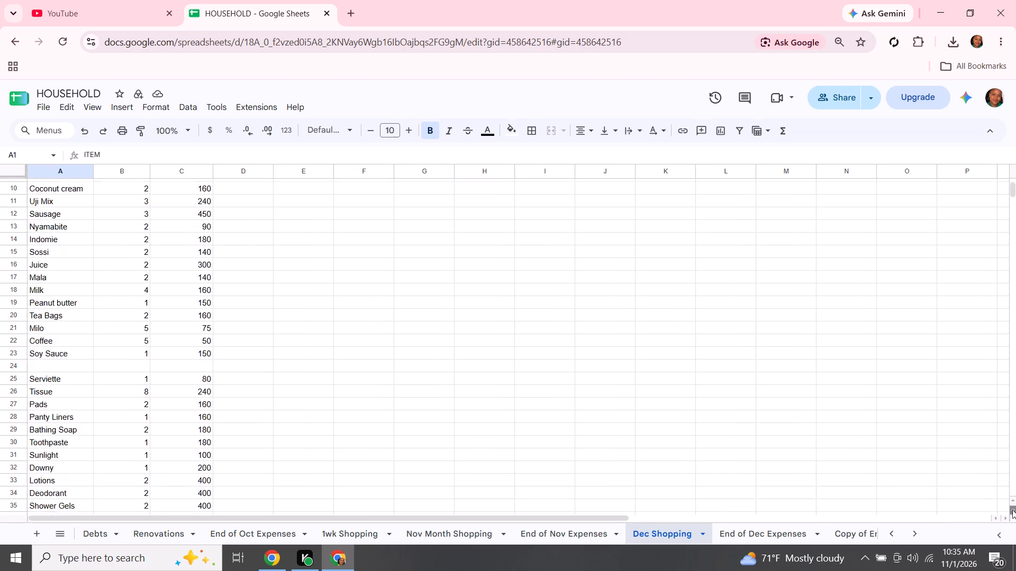
click(1012, 510)
click(1012, 510)
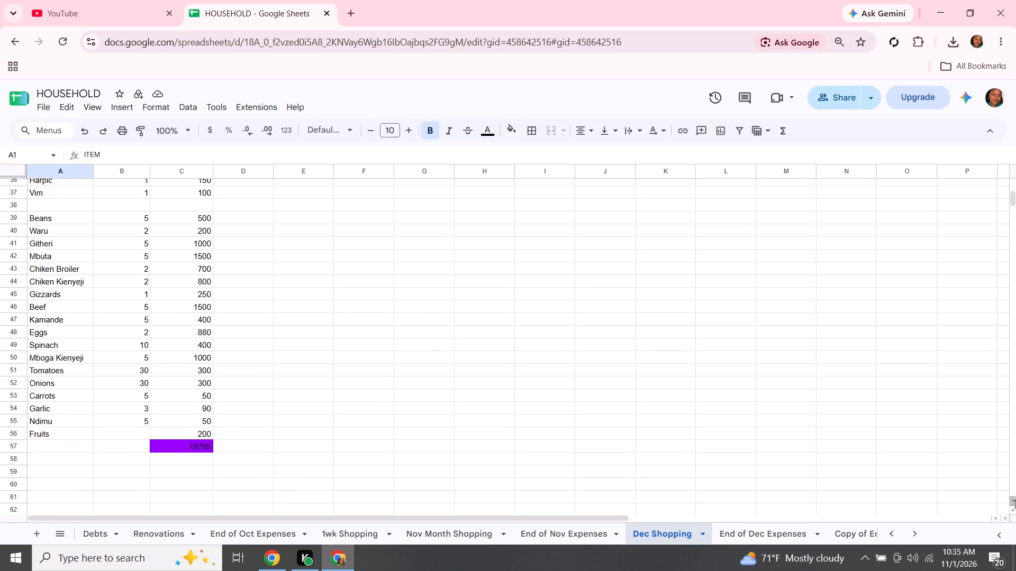
click(1015, 500)
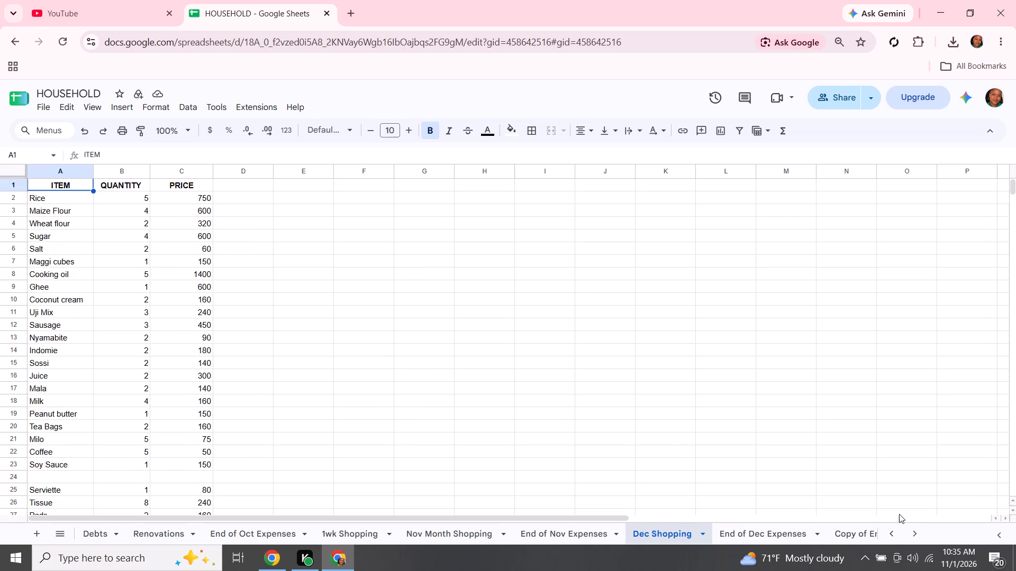
Set the Water deposit amount on the End of Dec Expenses sheet to 1500.
click(746, 536)
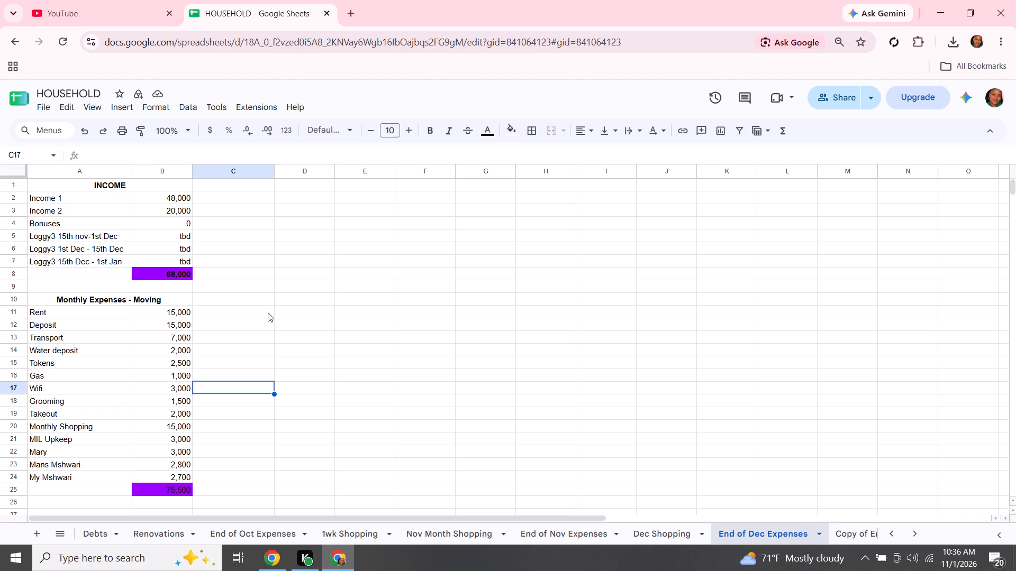
click(153, 348)
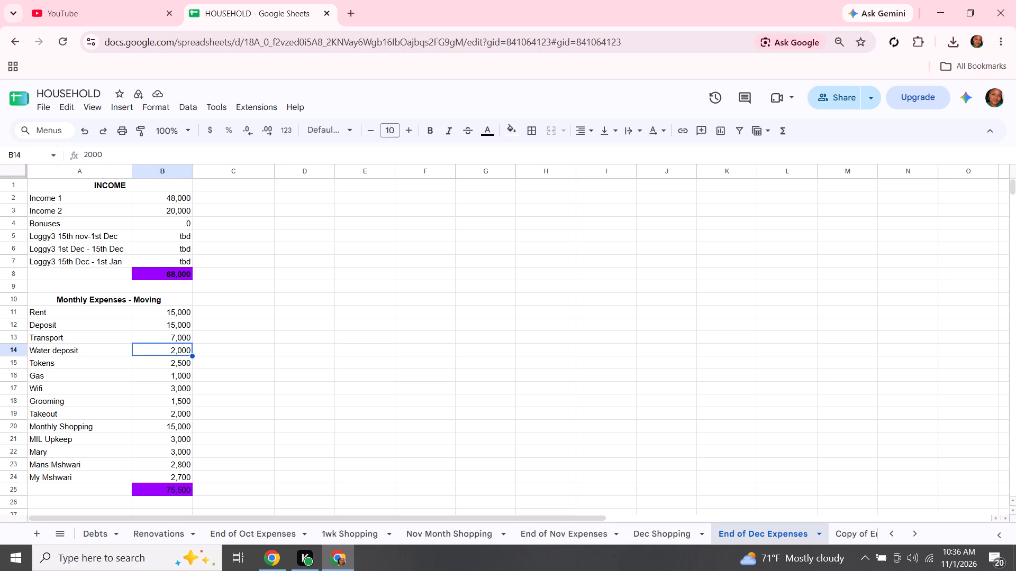
click(95, 155)
key(BackSpace)
key(BackSpace)
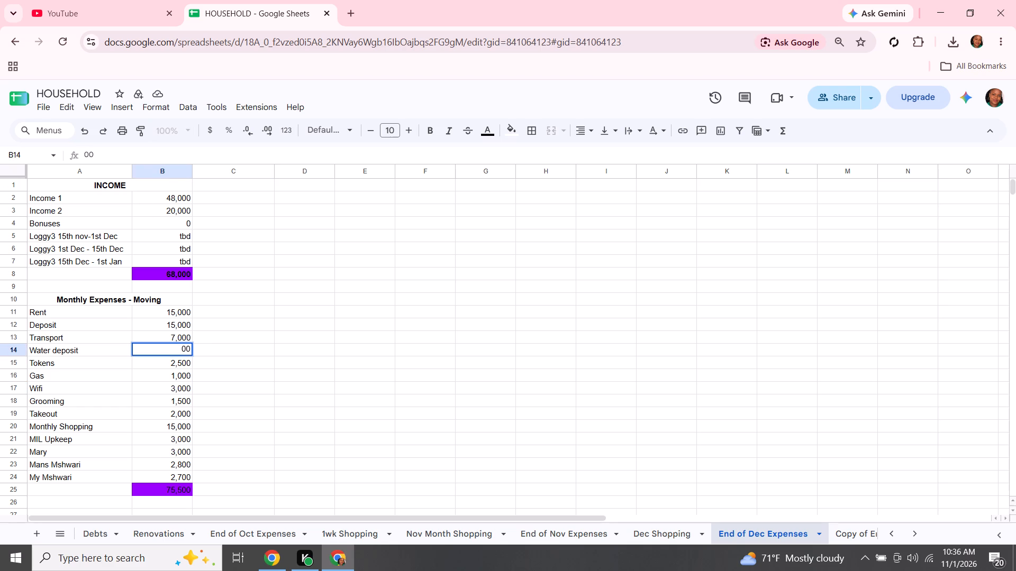
text(15)
click(236, 372)
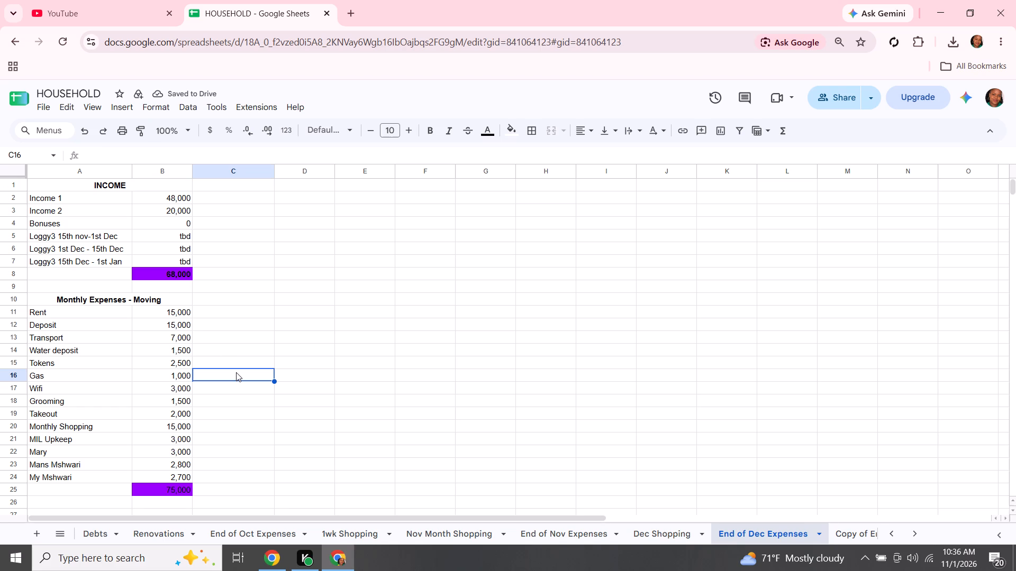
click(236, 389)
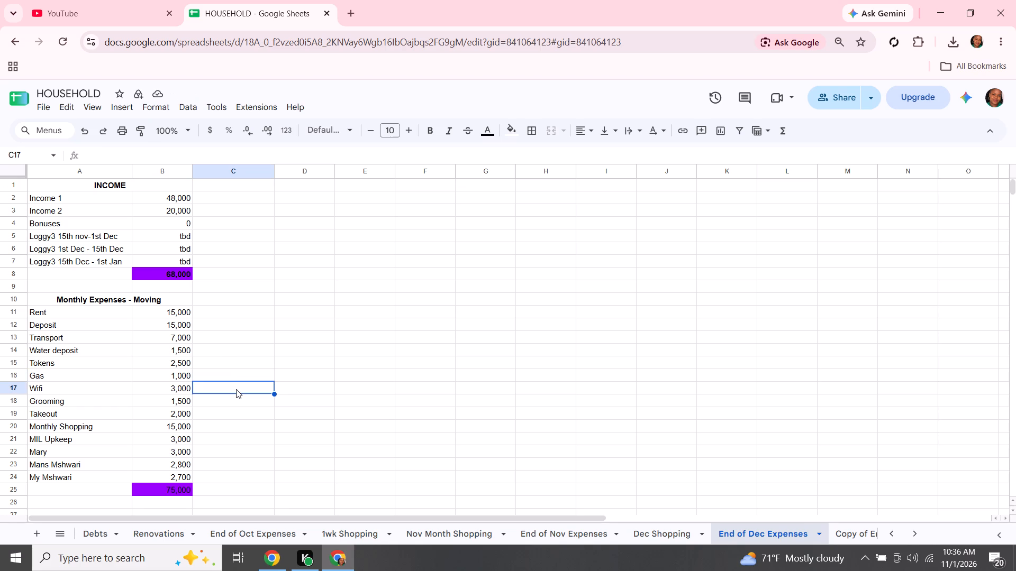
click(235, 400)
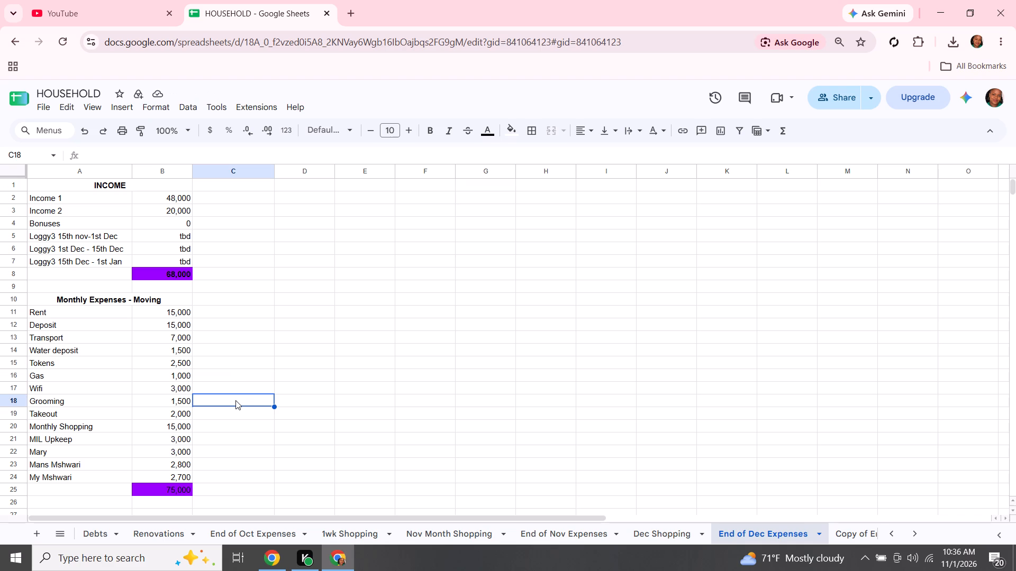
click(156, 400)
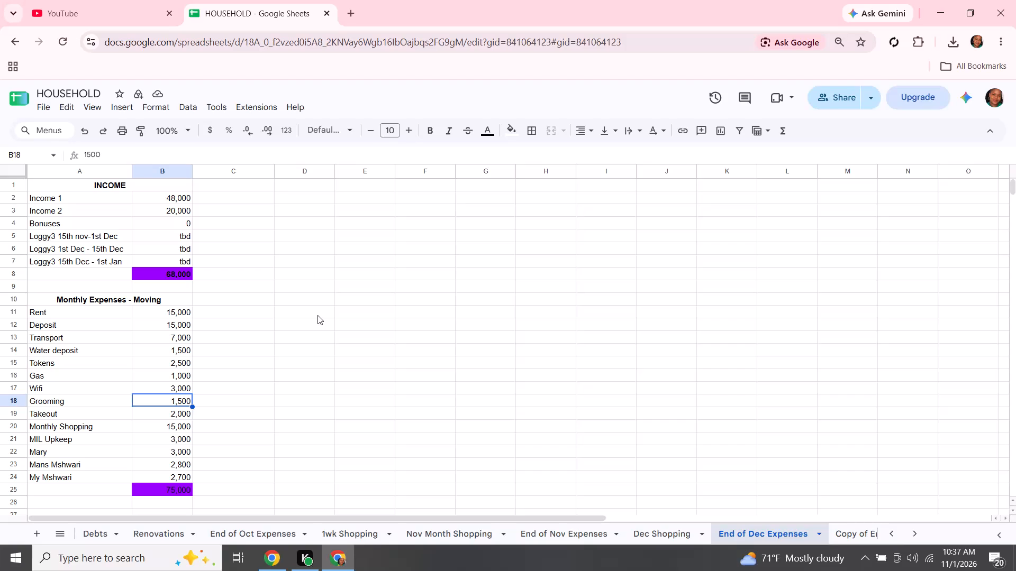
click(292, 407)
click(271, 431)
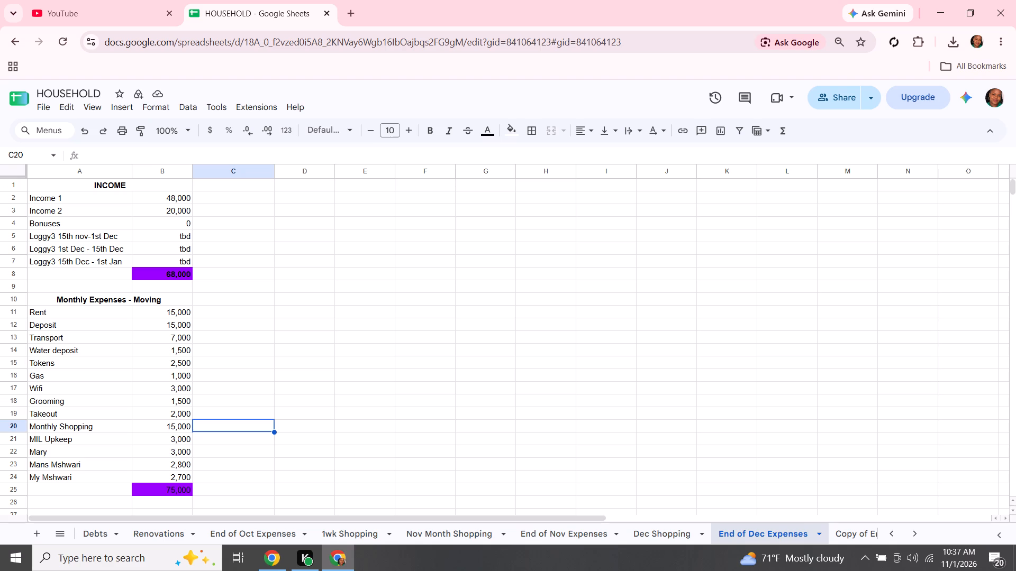
Relabel the two Mshwari expenses on the End of Dec Expenses sheet as "Mans Mshwari Loan" and "My Mshwari Loan".
click(96, 468)
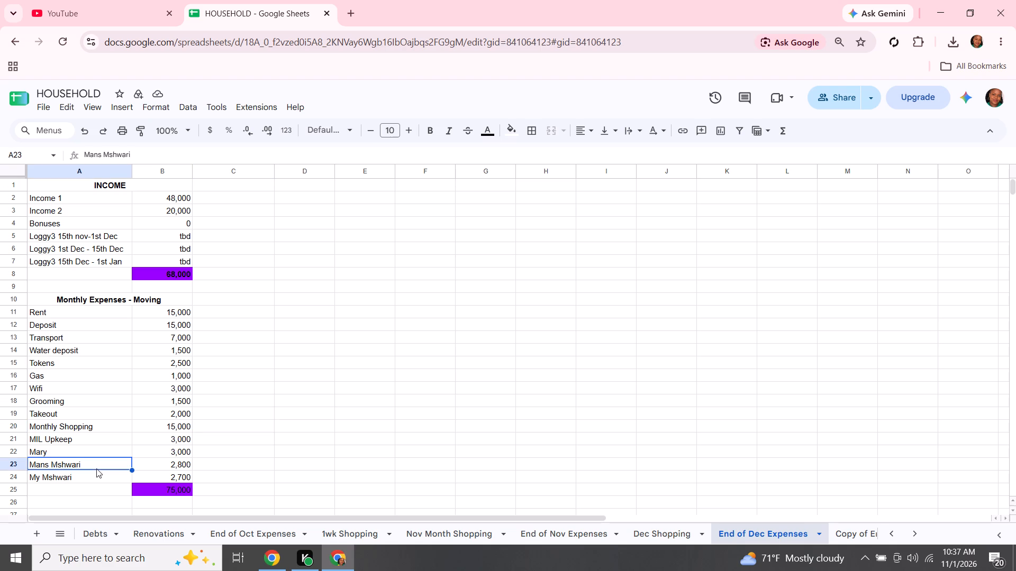
click(168, 151)
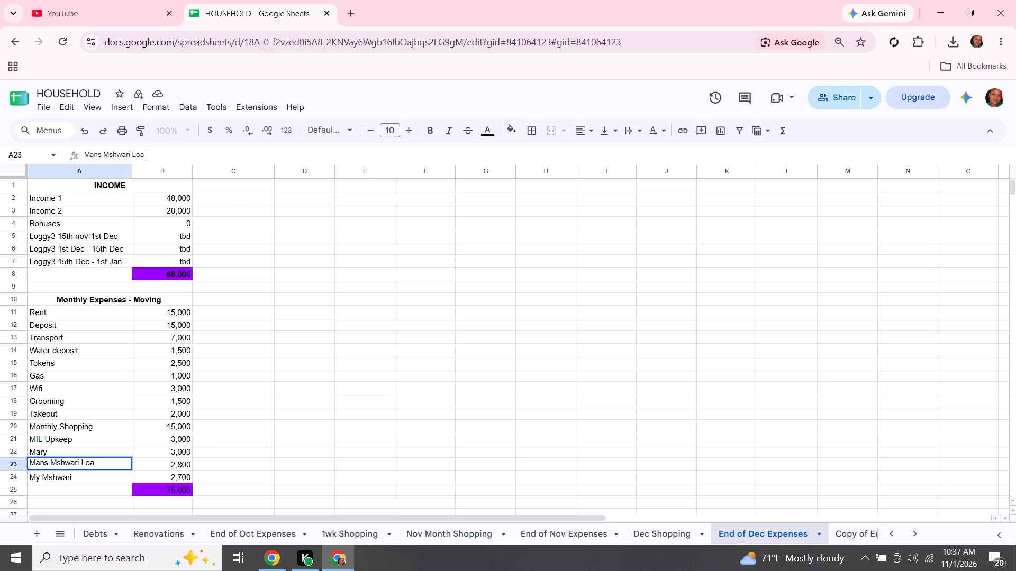
click(90, 480)
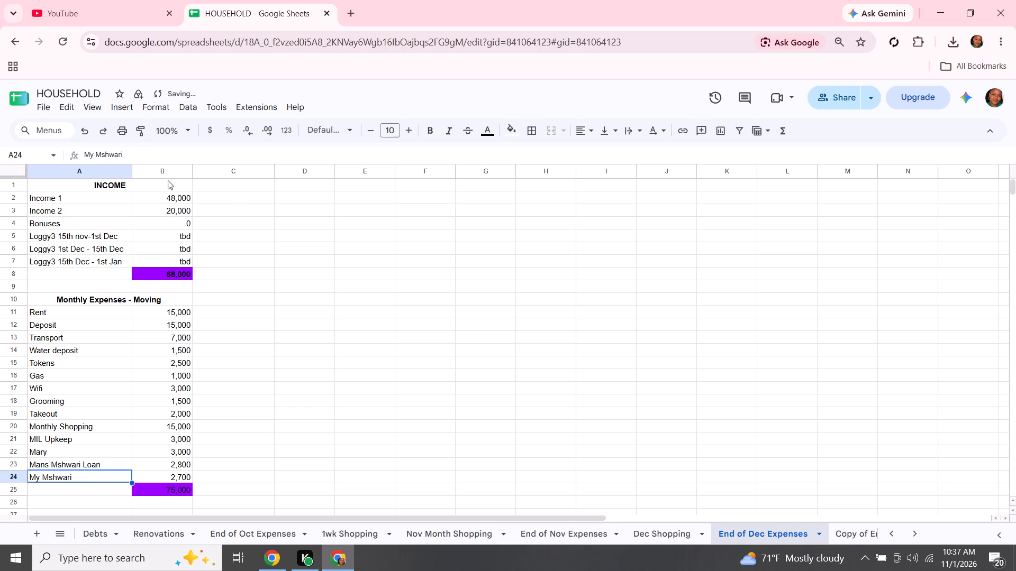
click(154, 157)
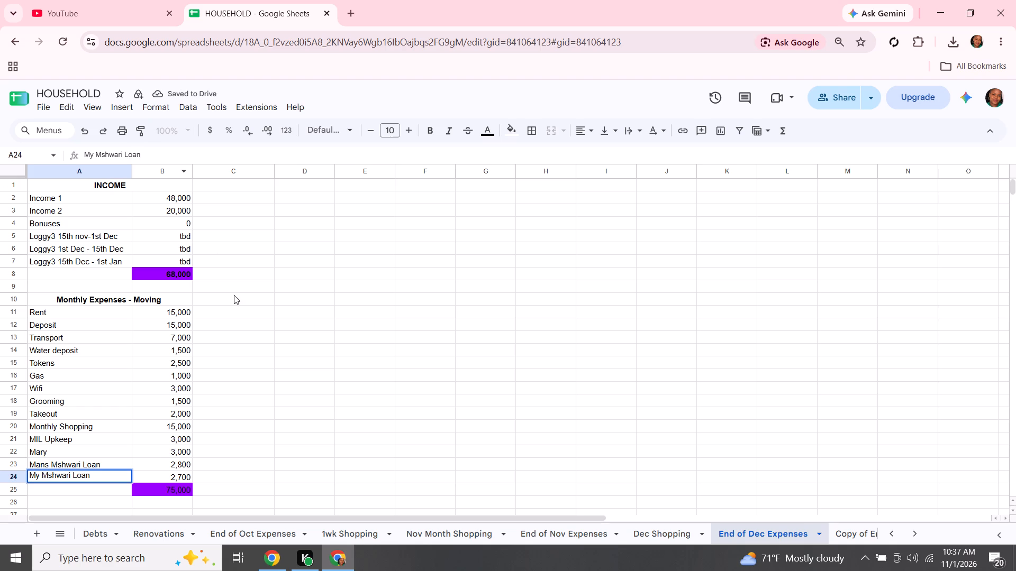
click(262, 406)
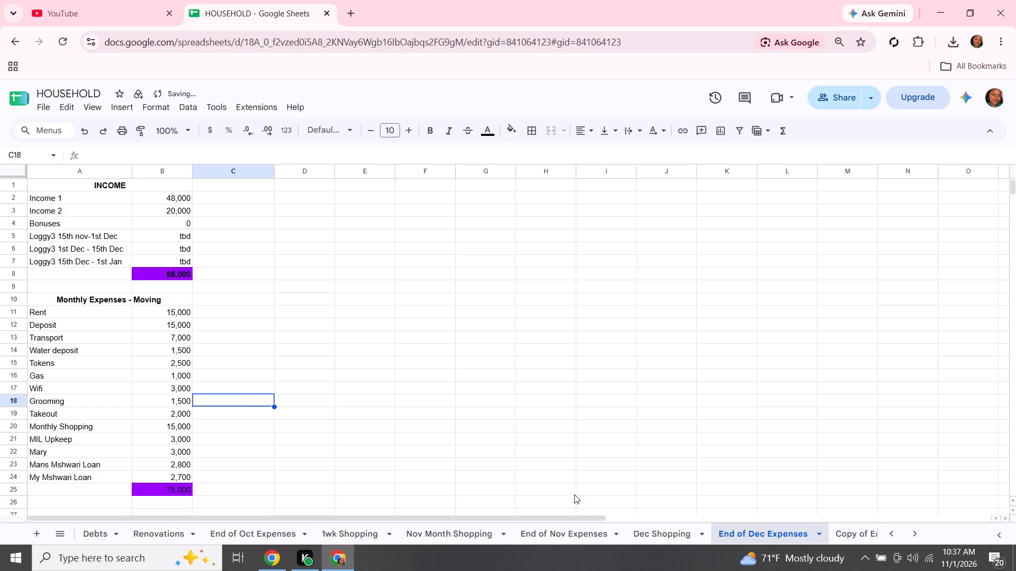
Change the Monthly Expenses heading on the Copy of End of Dec Expenses sheet to "Monthly Expenses if we dont move".
click(914, 529)
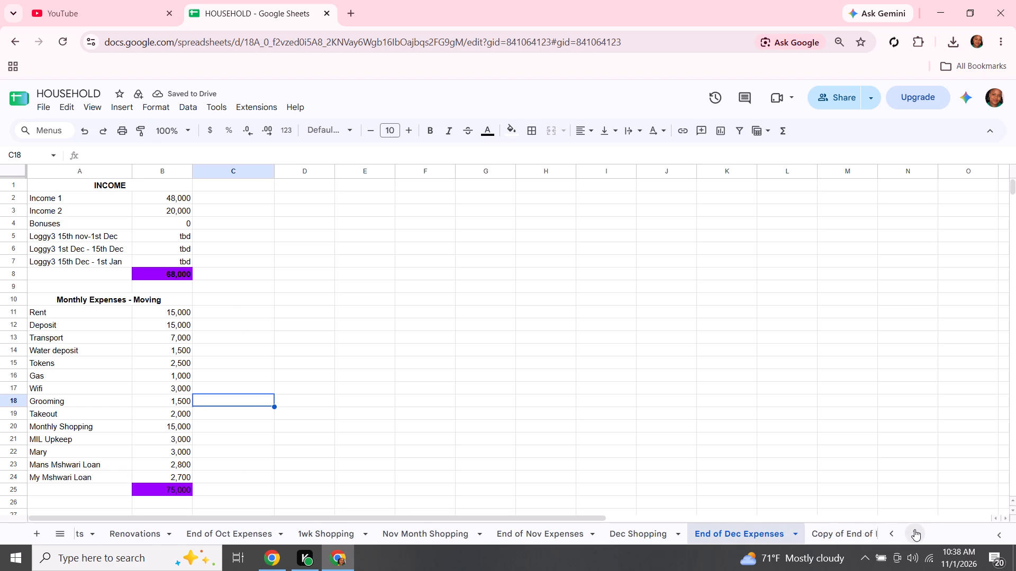
click(673, 528)
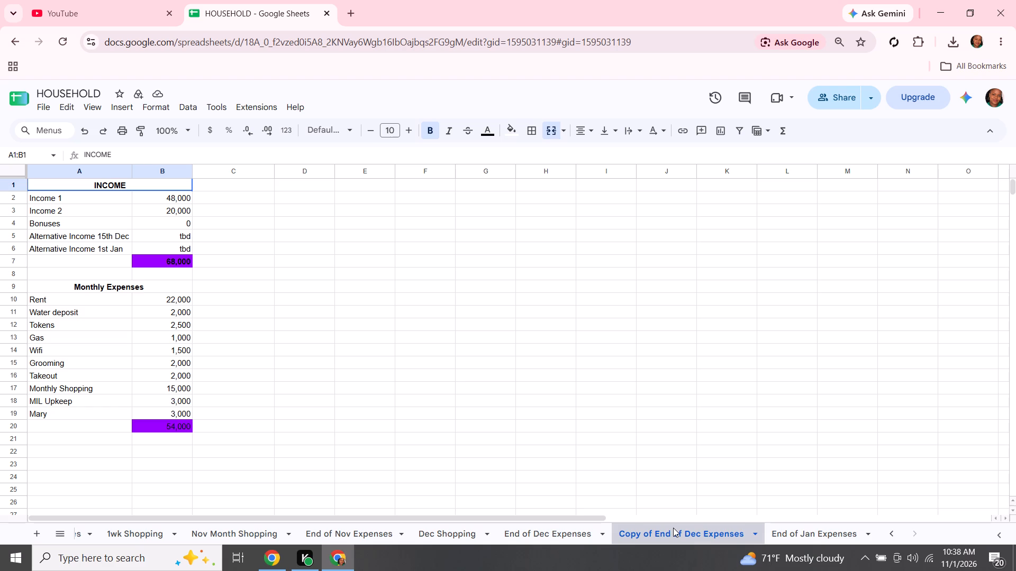
click(154, 284)
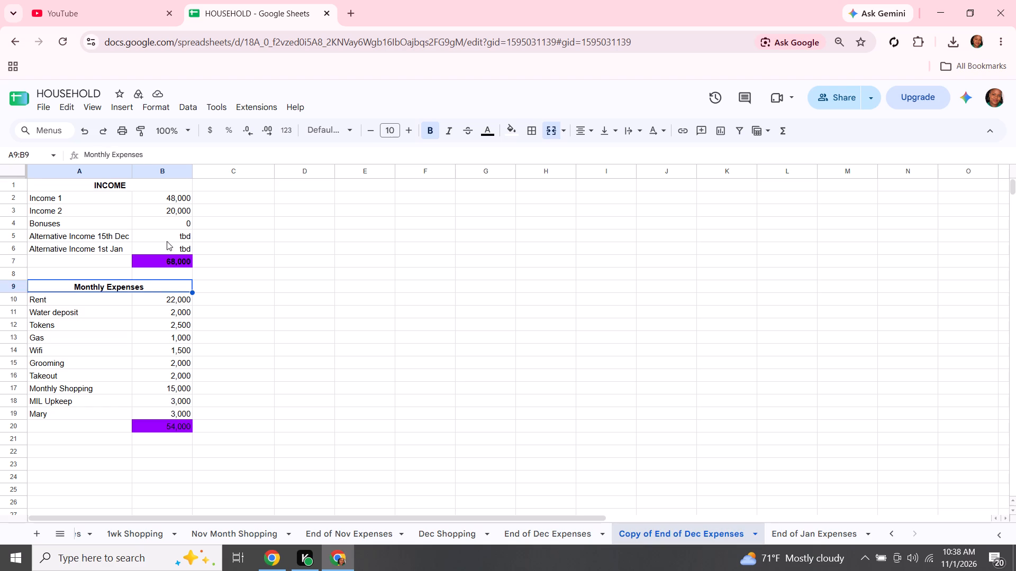
click(166, 158)
text(if we dont)
key(space)
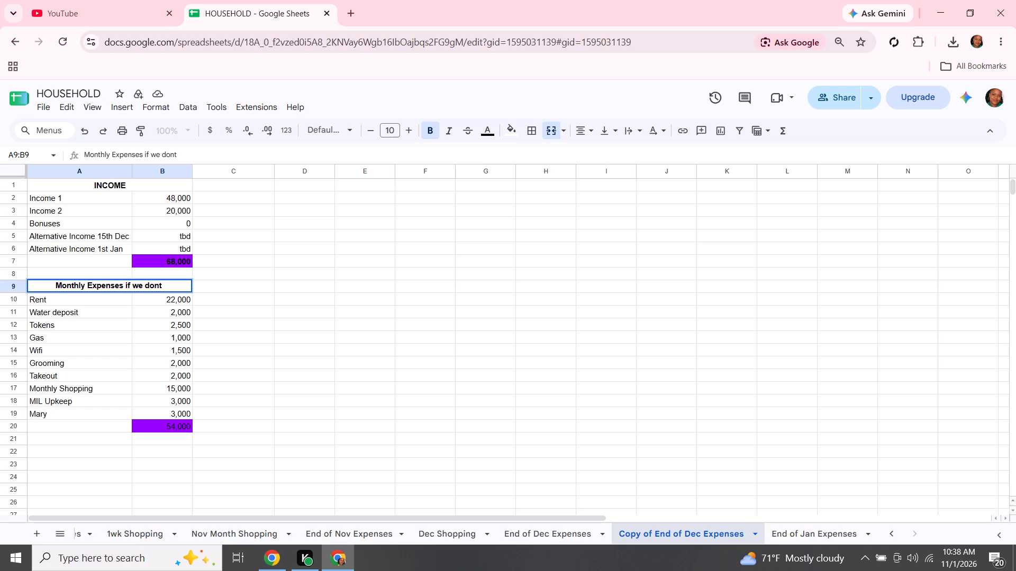
text(move)
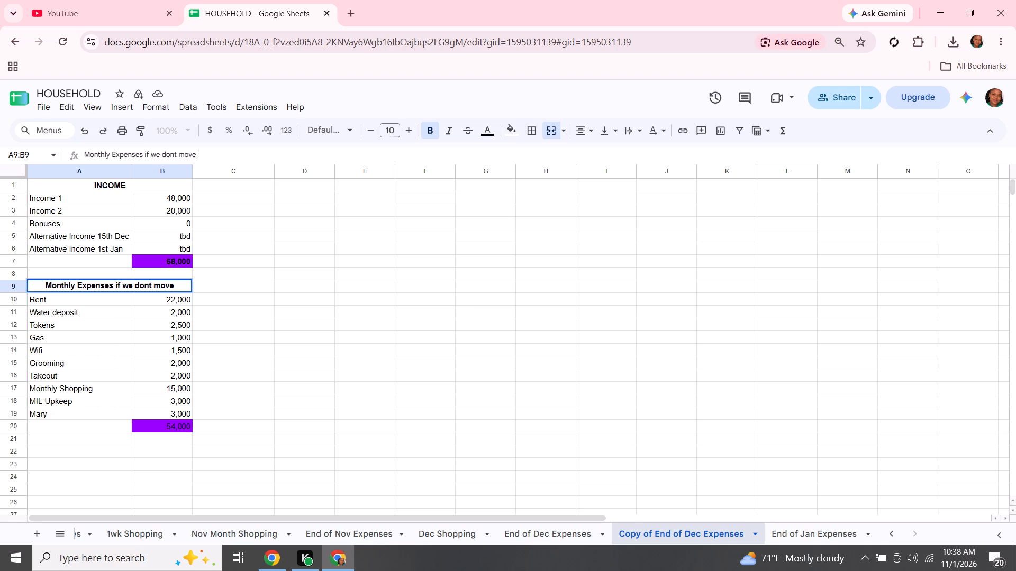
click(243, 305)
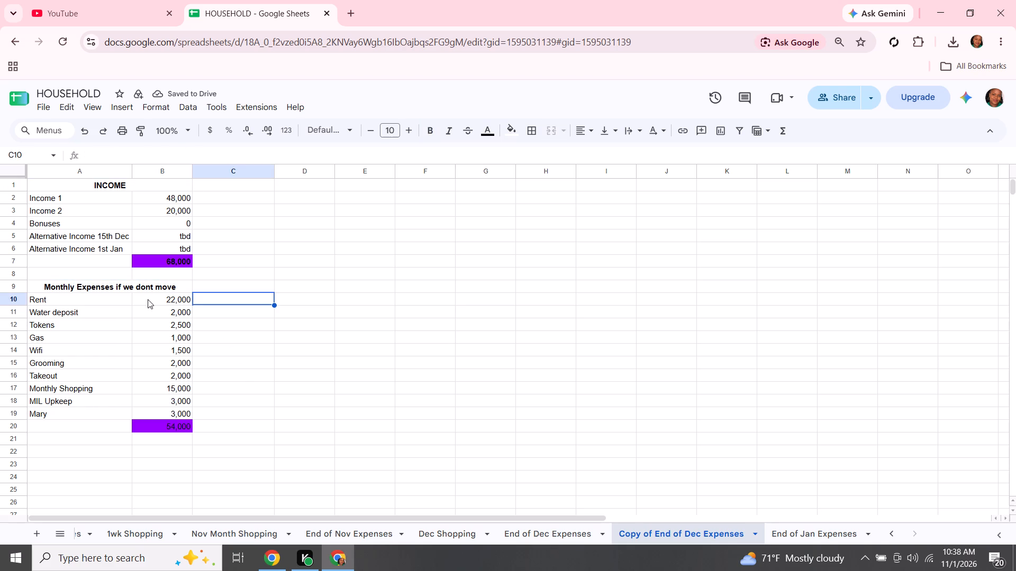
Relabel the Water deposit expense on the Copy of End of Dec Expenses sheet as "Water + Trash".
click(157, 316)
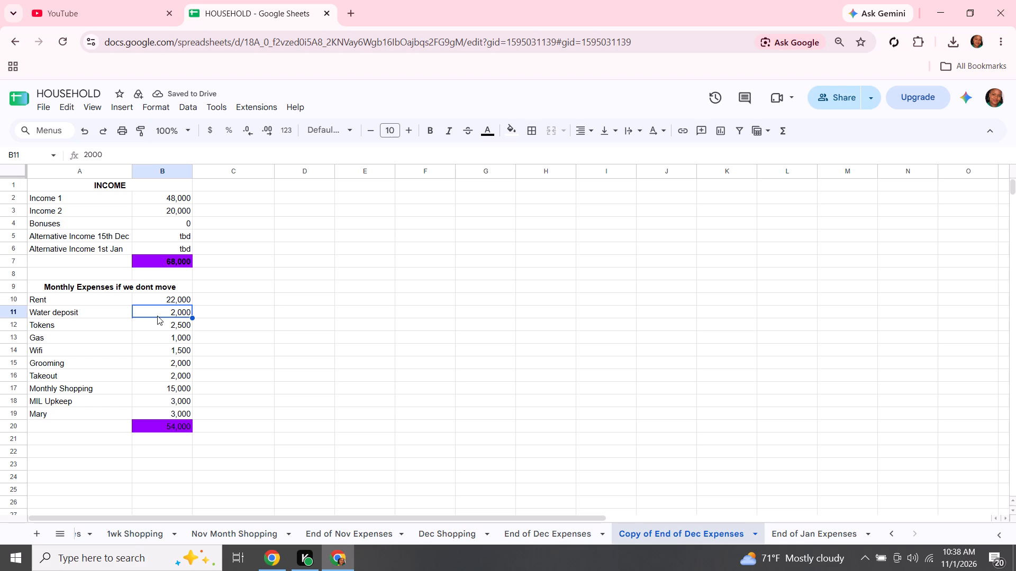
click(71, 312)
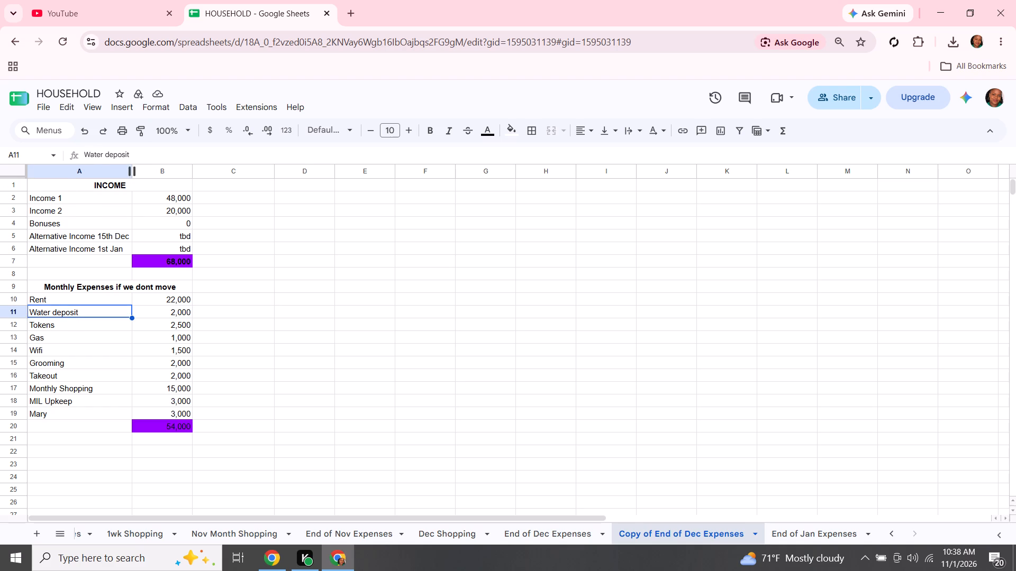
click(145, 154)
key(BackSpace)
key(BackSpace)
key(BackSpace)
key(BackSpace)
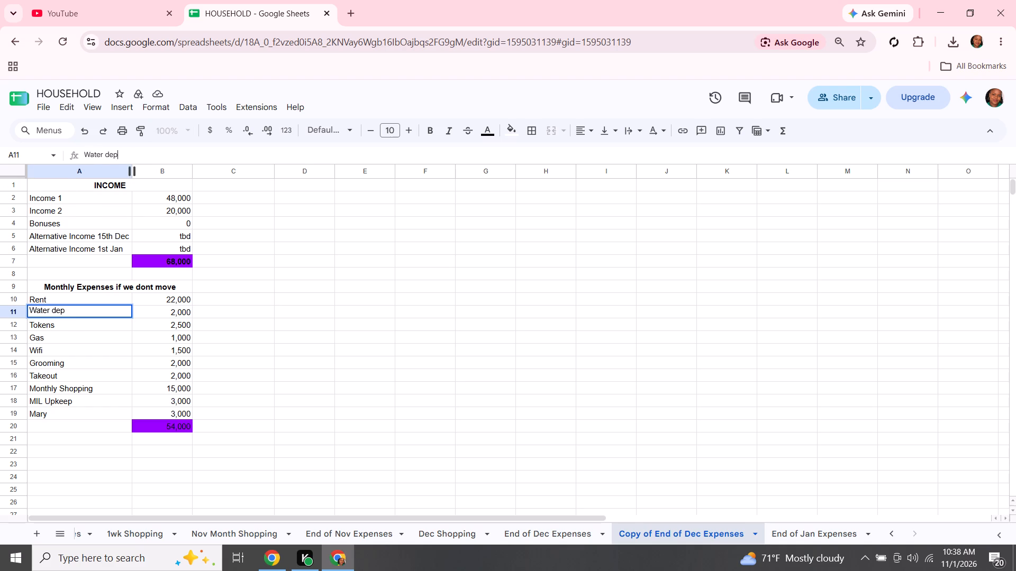
key(BackSpace)
key(BackSpace)
key(BackSpace)
key(equal)
key(BackSpace)
key(plus)
key(Right)
Set the Water + Trash amount to 1500 and the Tokens amount to 3000 on the Copy of End of Dec Expenses sheet.
click(161, 315)
text(1500)
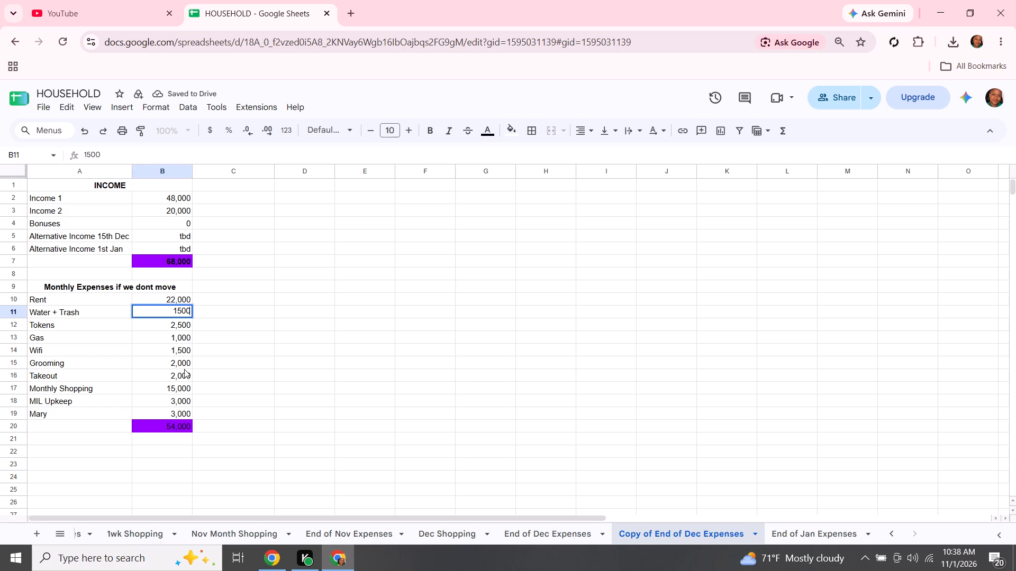
click(211, 327)
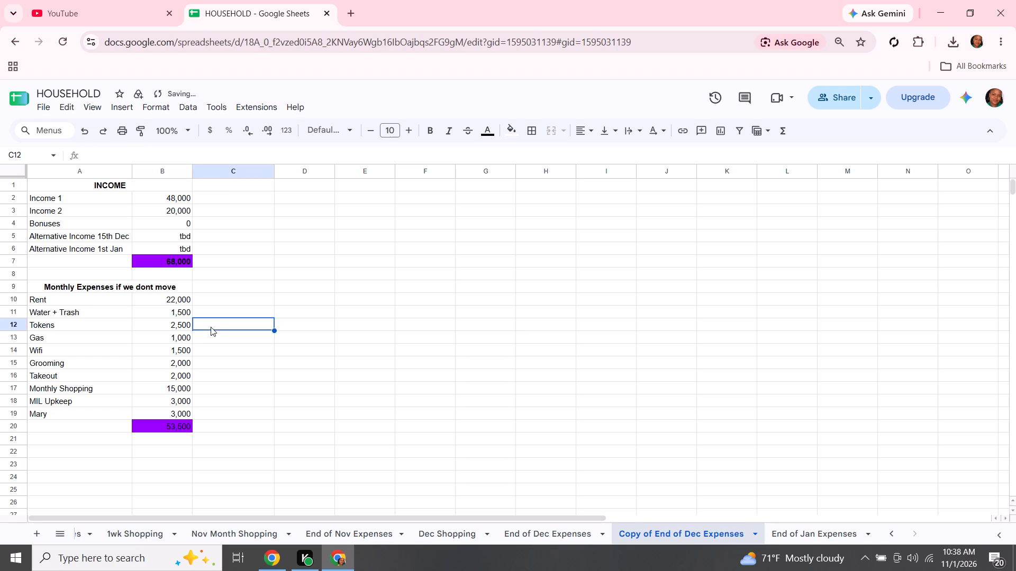
click(158, 325)
text(3000)
click(250, 351)
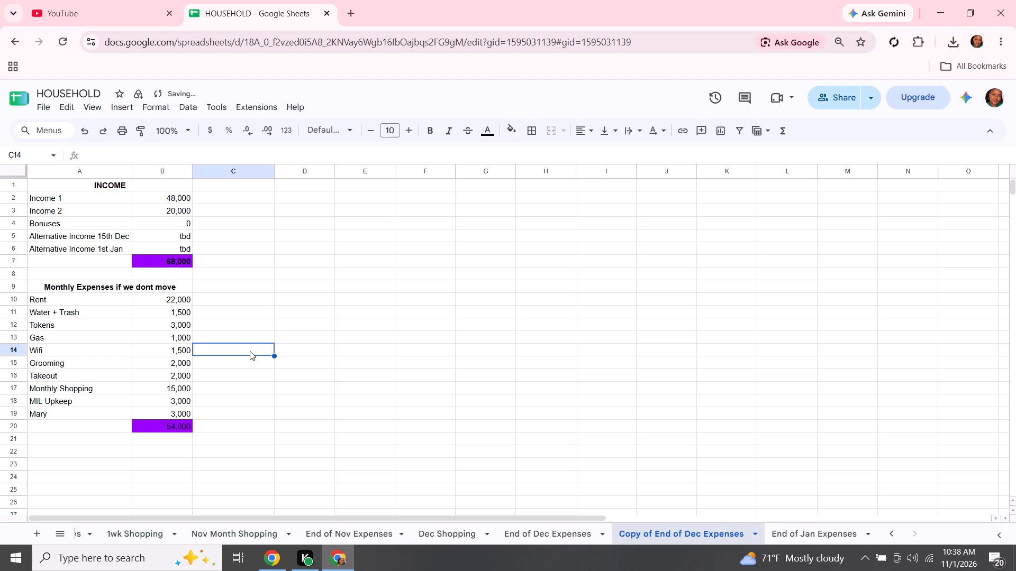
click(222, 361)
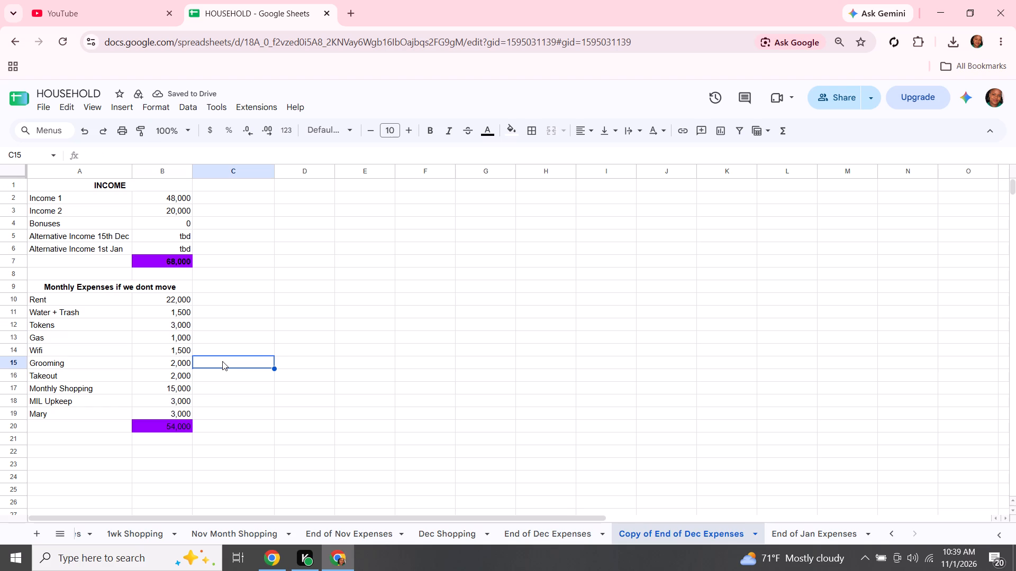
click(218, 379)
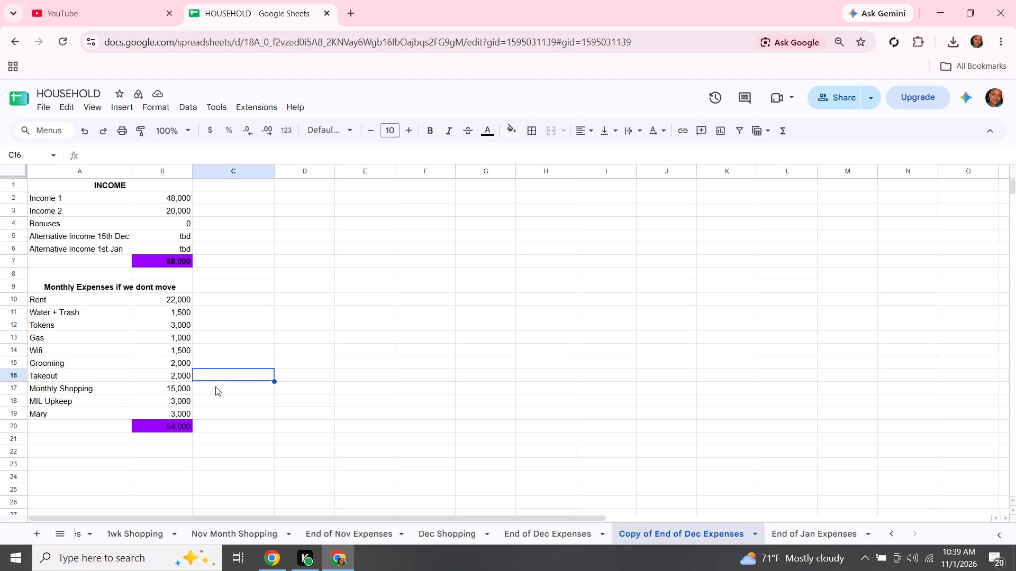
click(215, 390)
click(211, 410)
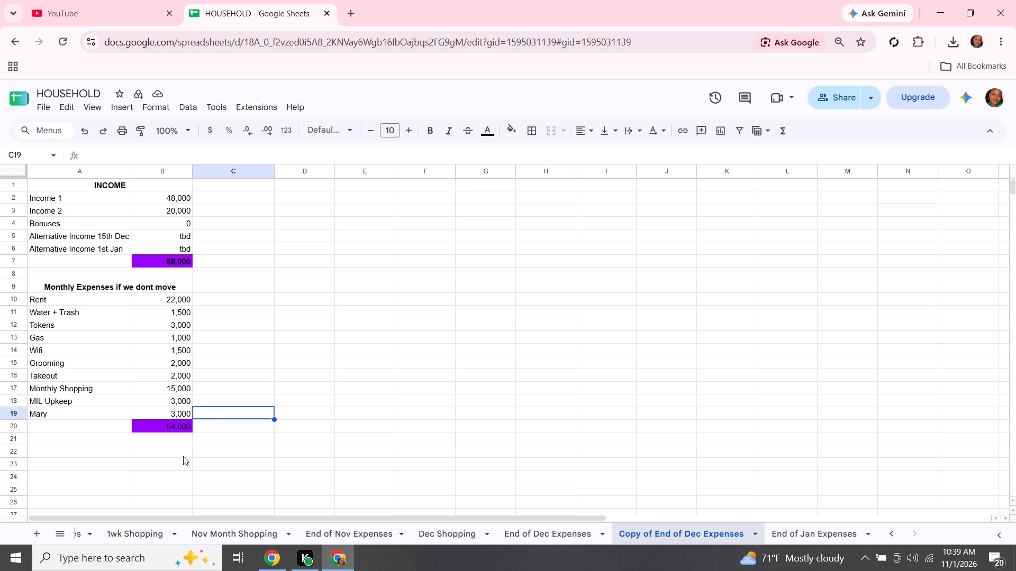
Add the label "Disposable balance" in cell A23, below the monthly expenses total.
click(59, 462)
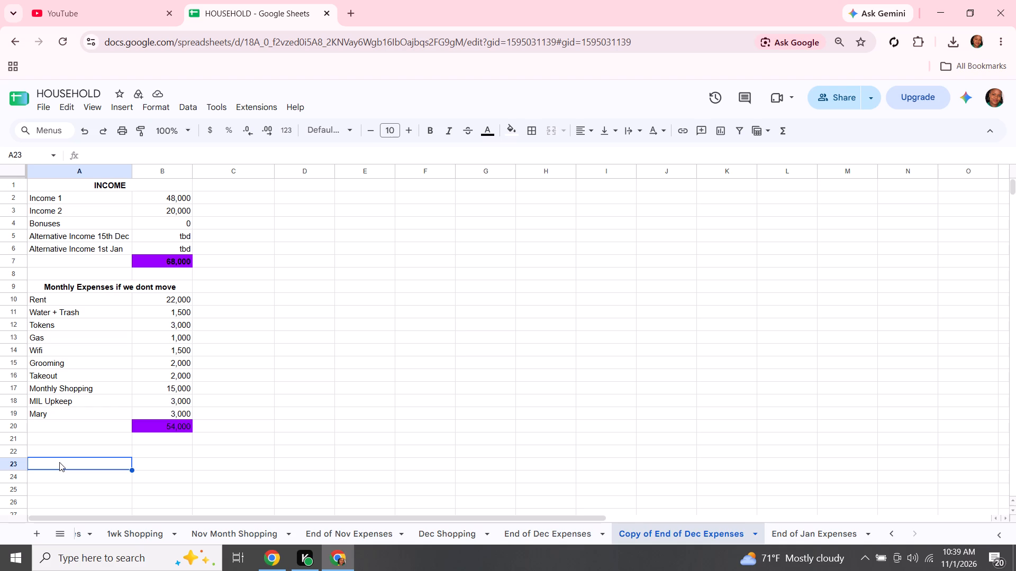
key(d)
text(is)
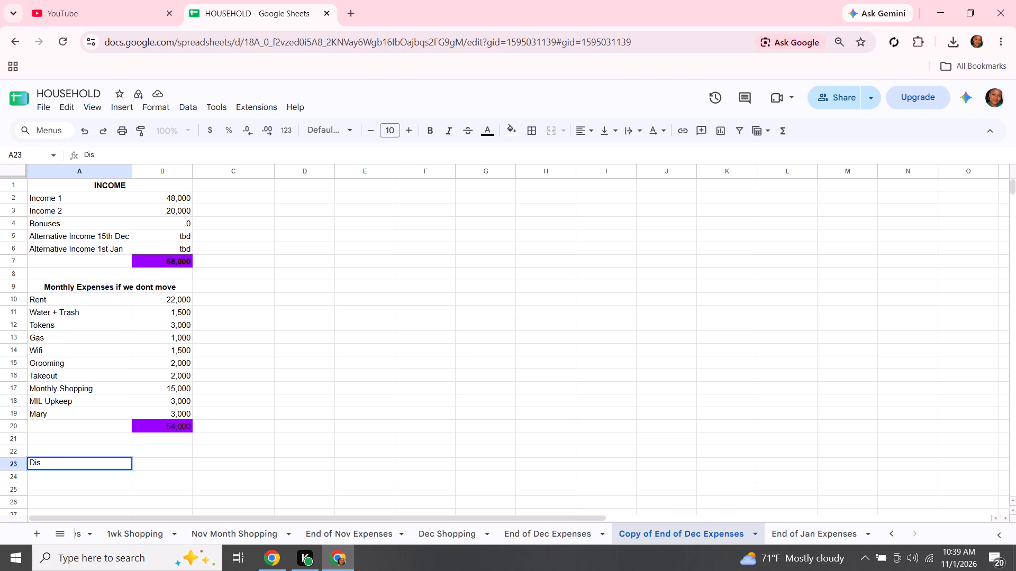
text(po)
text(sable balance)
key(Right)
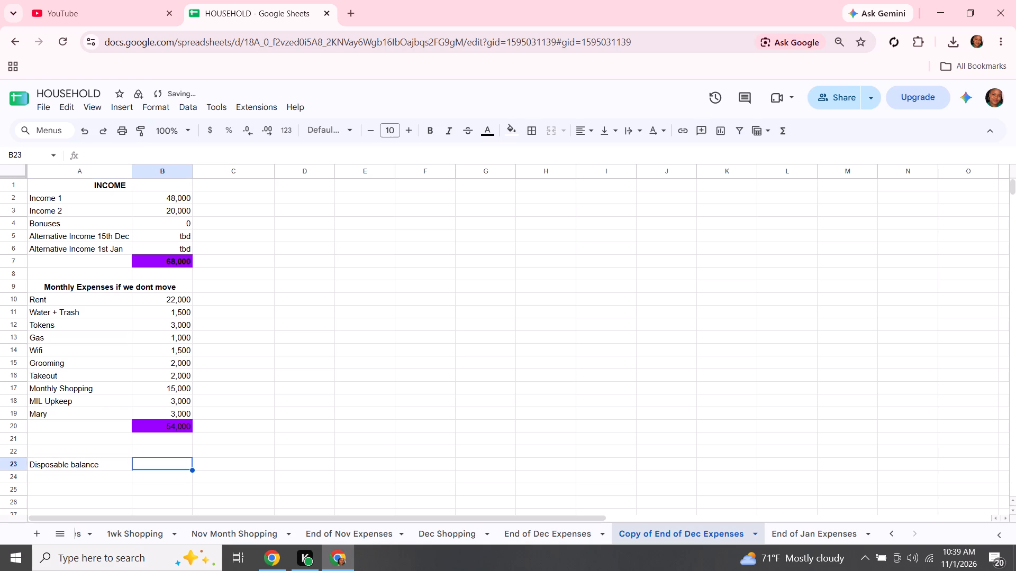
Switch to Calculator and subtract the 54000 expenses total from the 68000 income total.
click(14, 557)
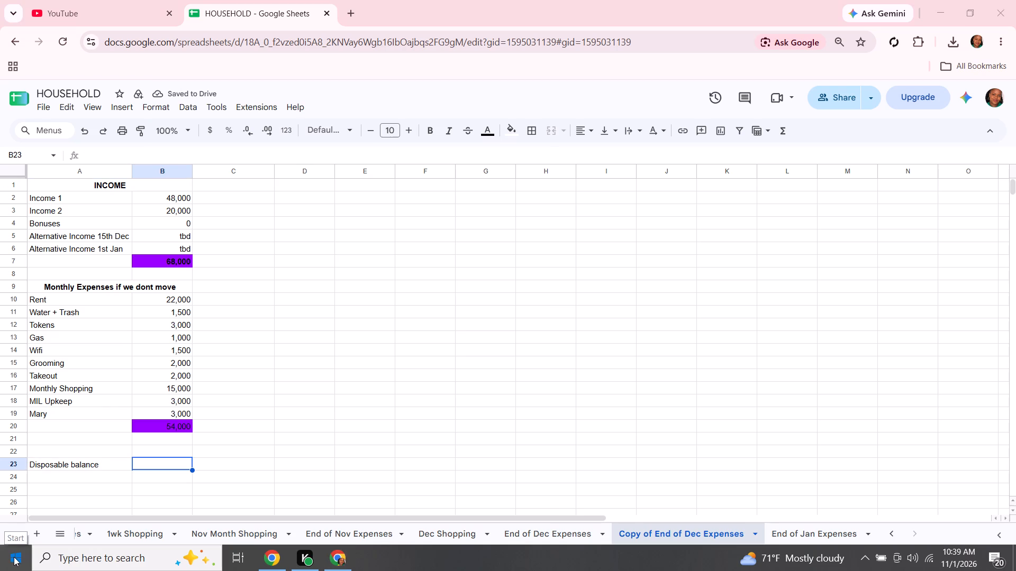
click(105, 301)
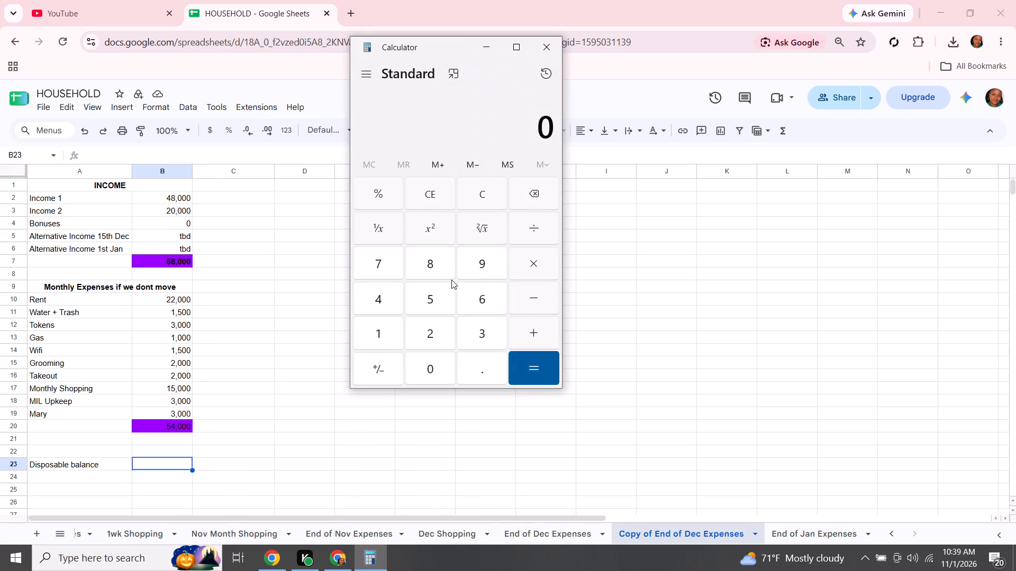
click(481, 296)
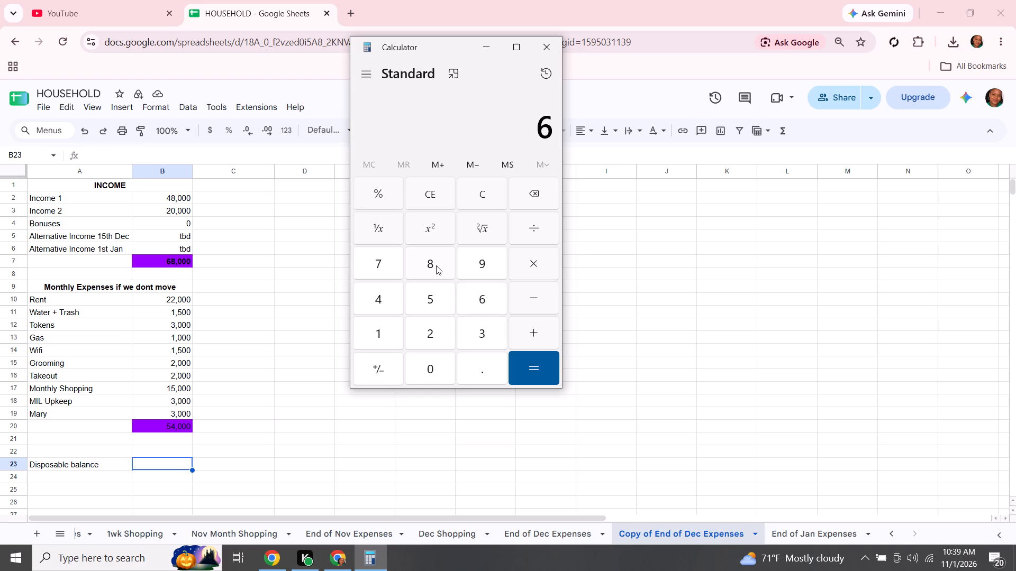
click(436, 265)
triple_click(433, 369)
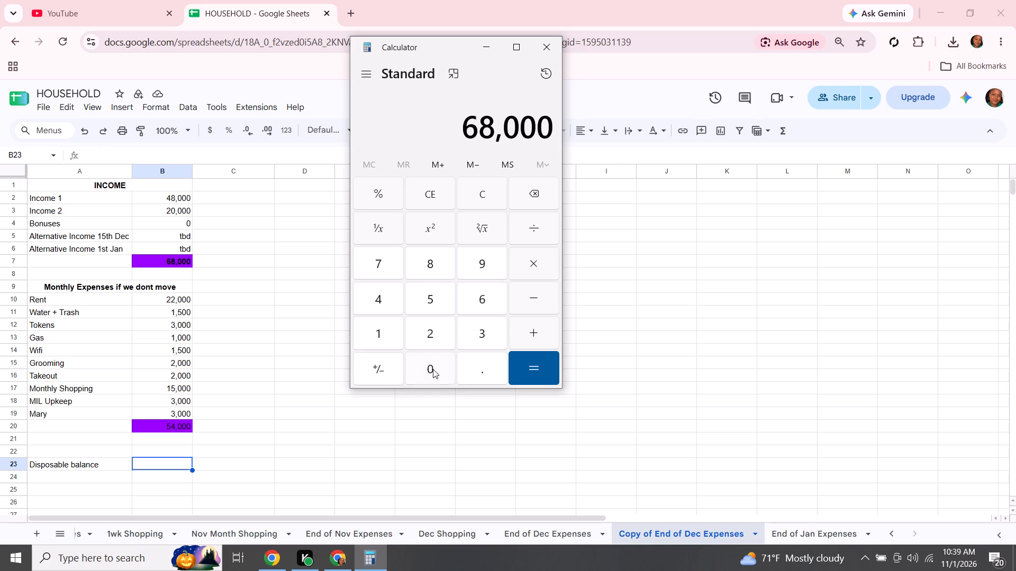
click(536, 301)
click(420, 307)
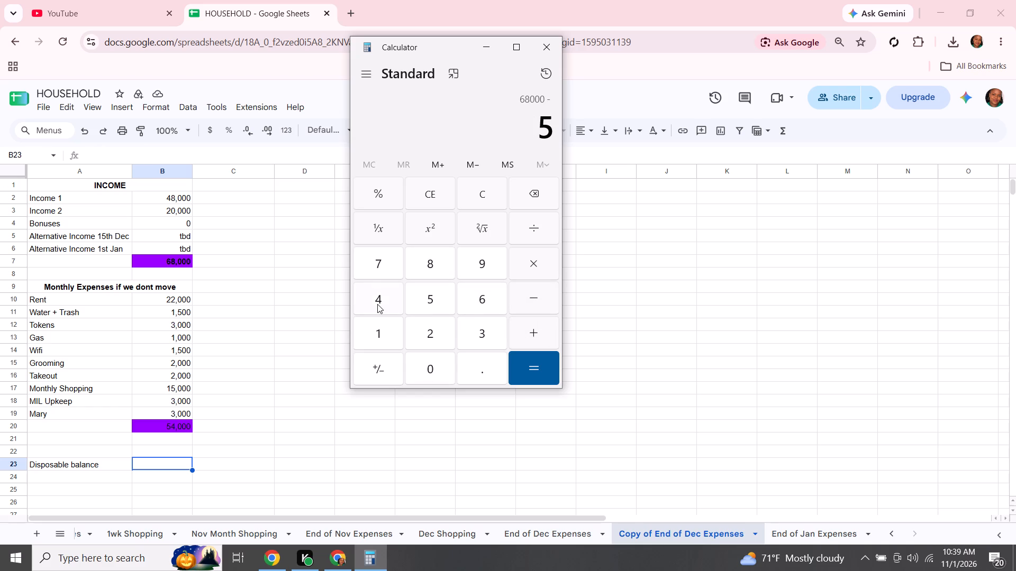
click(377, 304)
triple_click(436, 371)
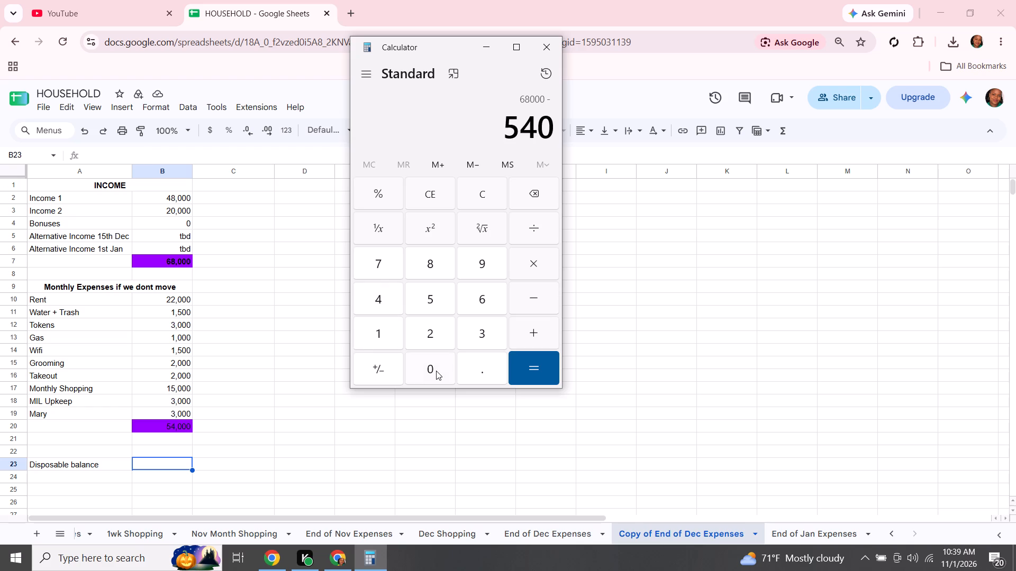
click(537, 370)
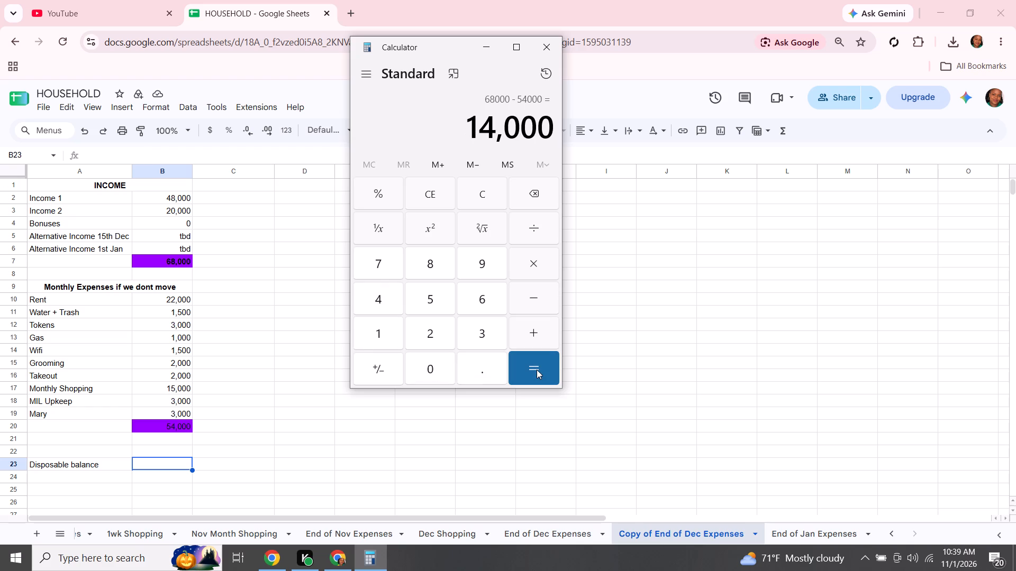
click(488, 47)
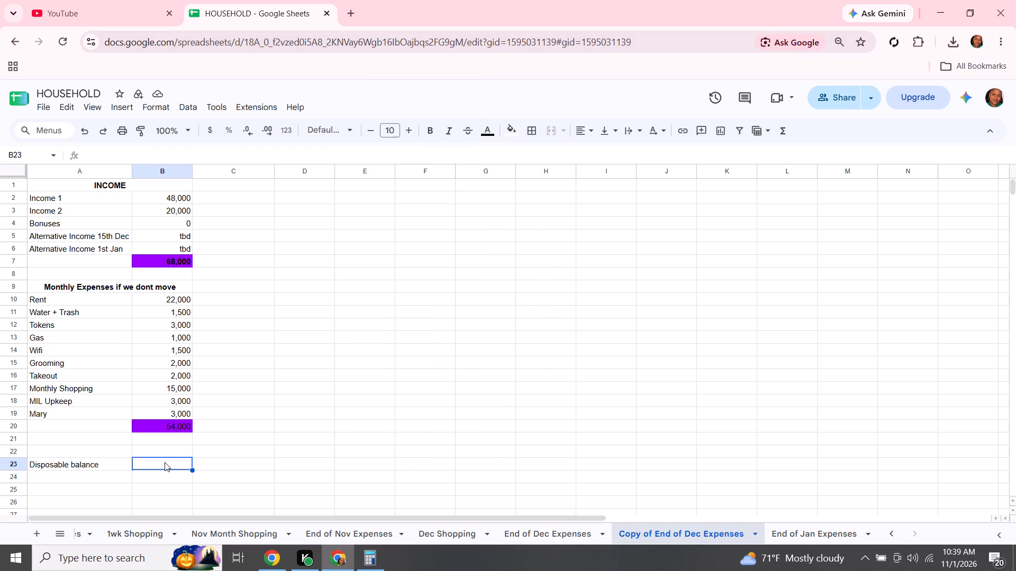
Enter 14000 as the Disposable balance amount in cell B23 of the HOUSEHOLD spreadsheet.
click(165, 462)
text(14000)
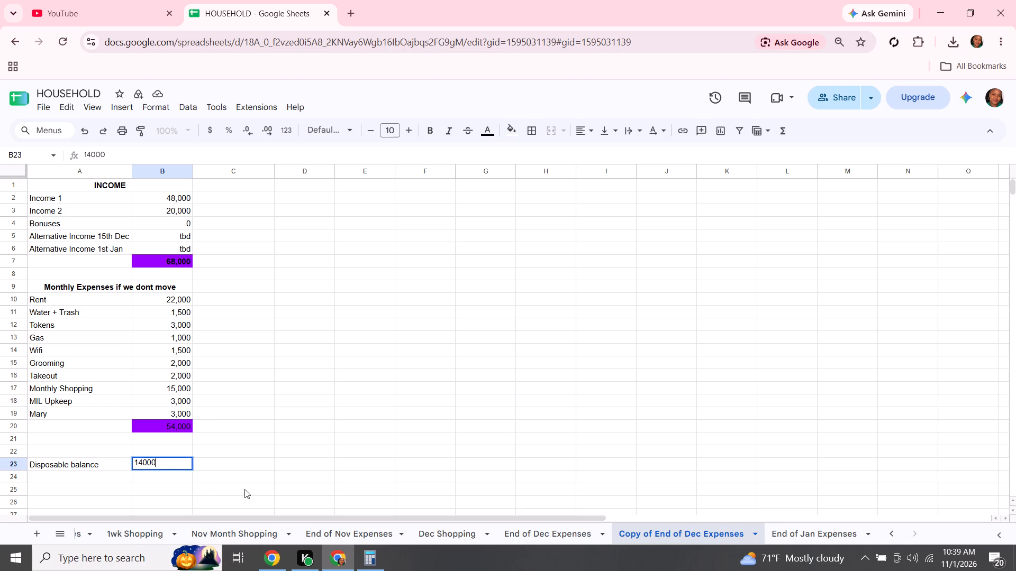
click(249, 457)
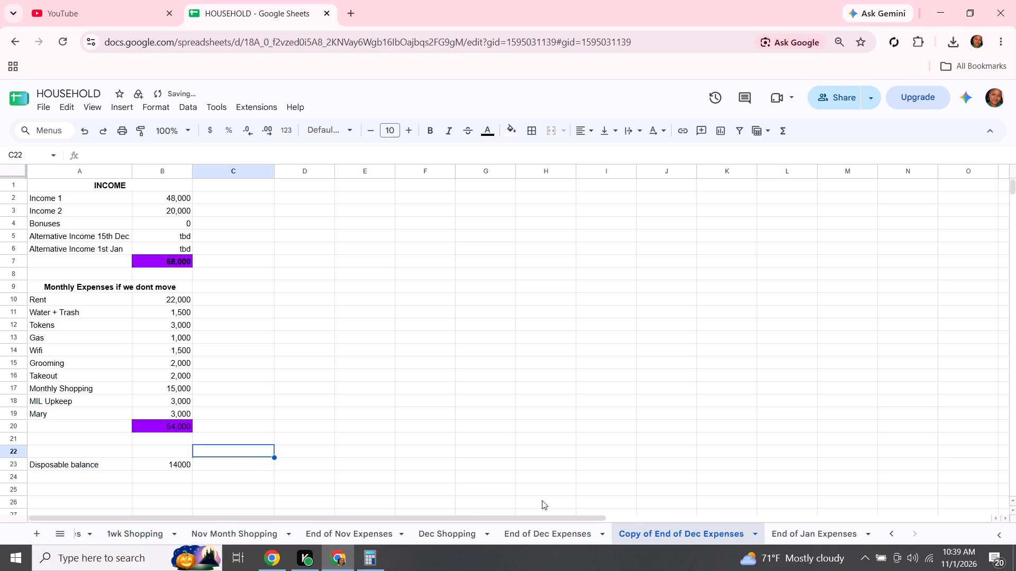
Delete the End of Jan Expenses sheet from the spreadsheet.
click(828, 527)
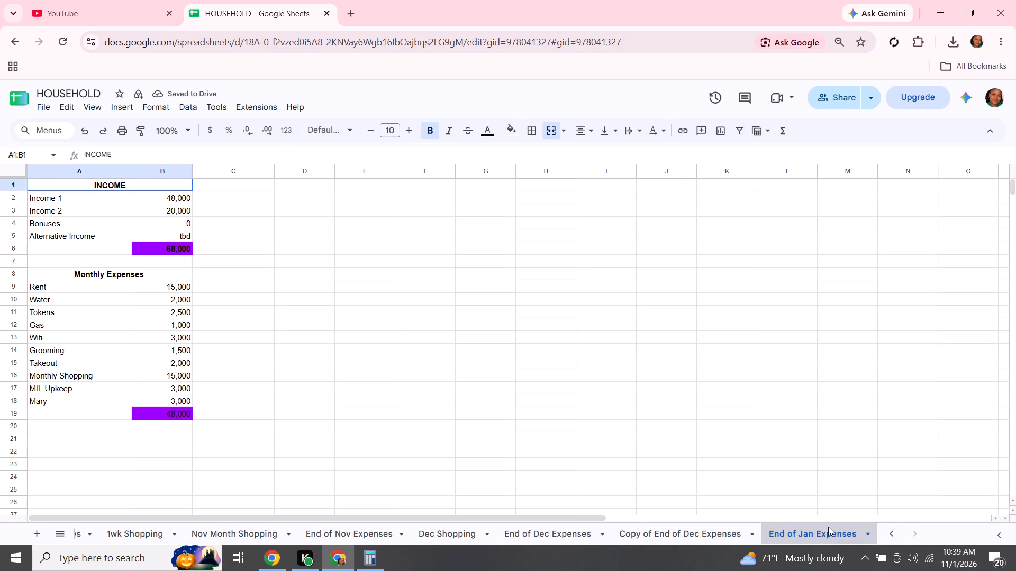
click(868, 532)
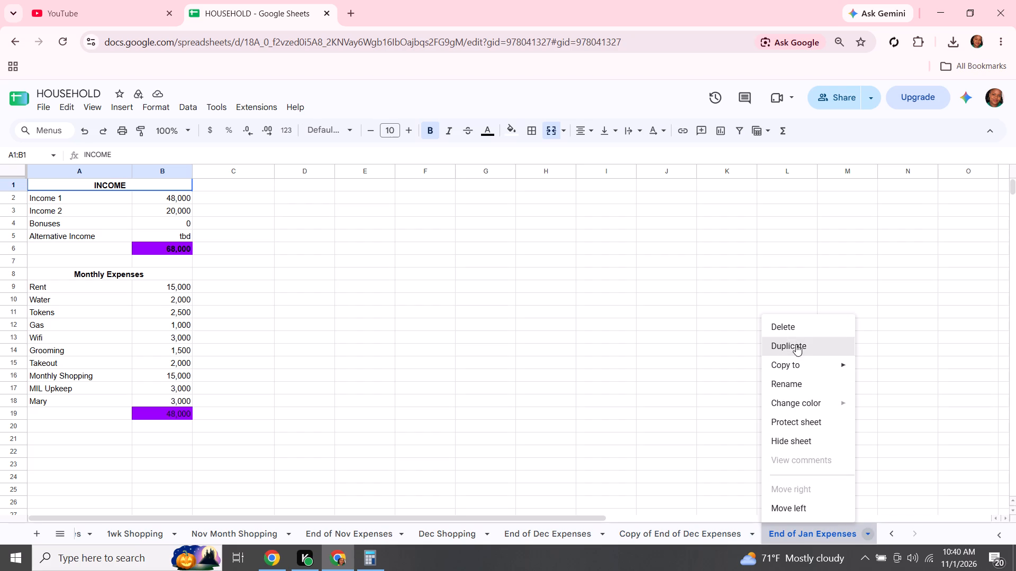
click(793, 326)
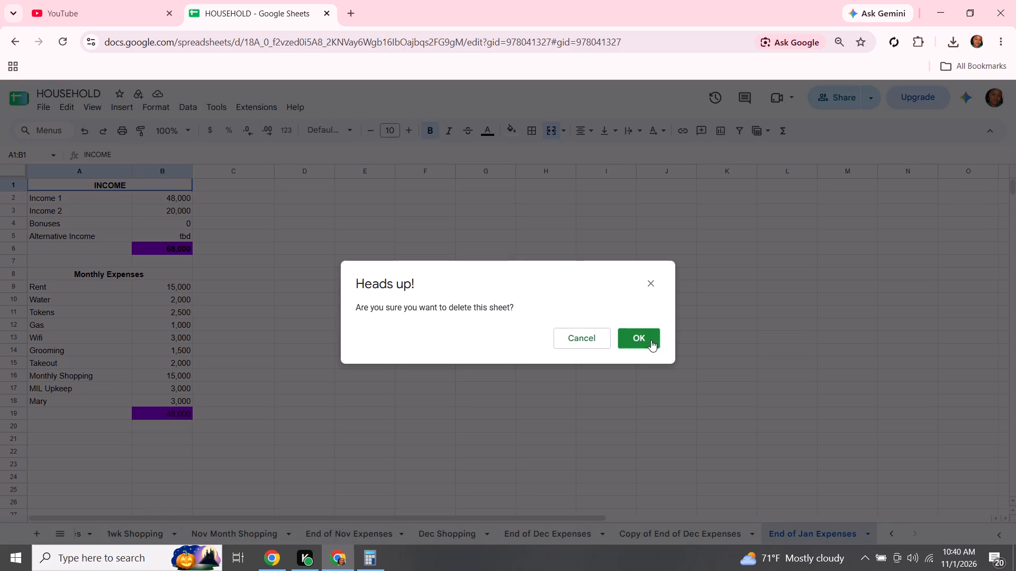
click(638, 337)
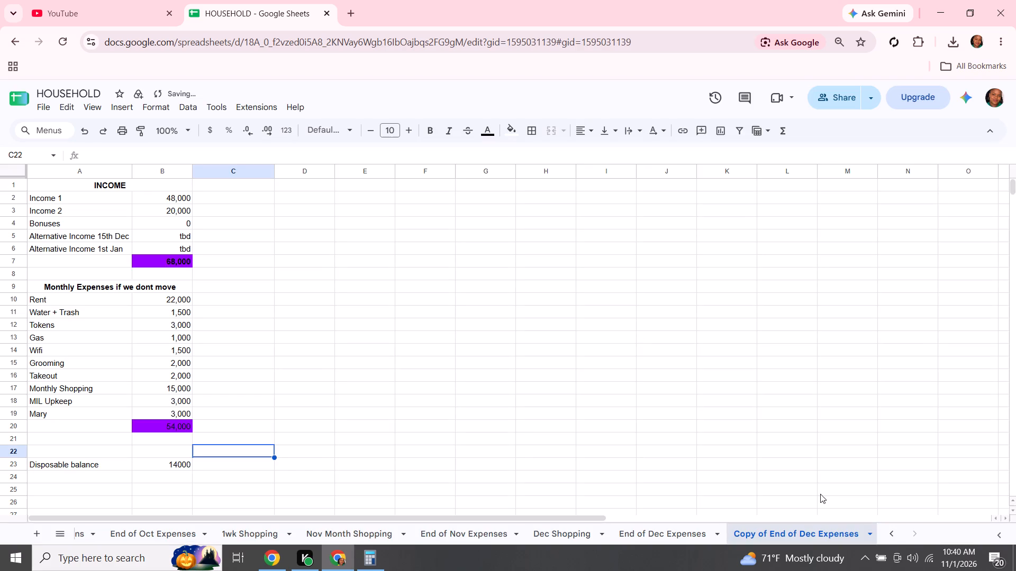
Move the End of Dec Expenses sheet so it comes after the Copy of End of Dec Expenses sheet.
click(915, 533)
click(661, 531)
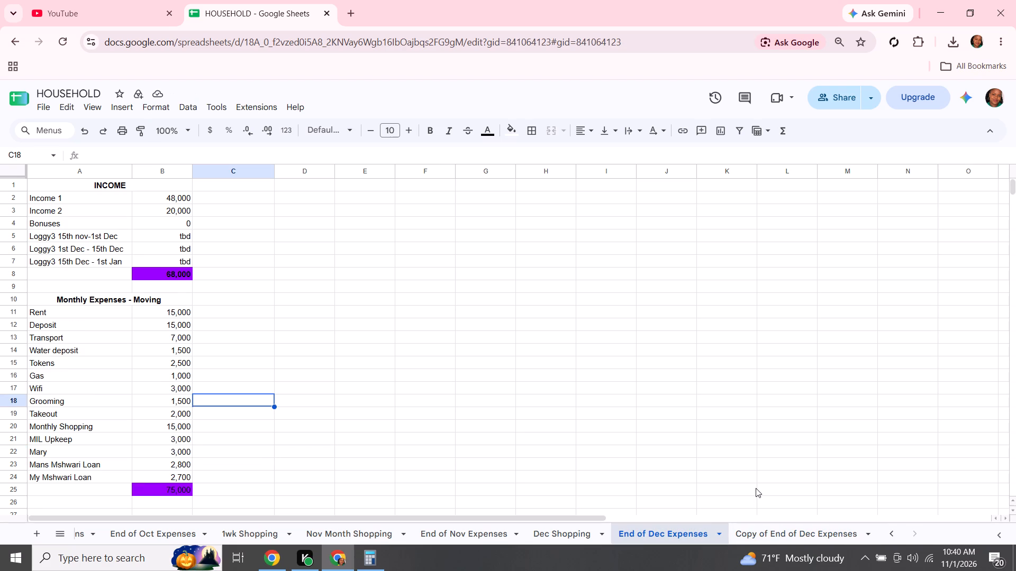
right_click(718, 532)
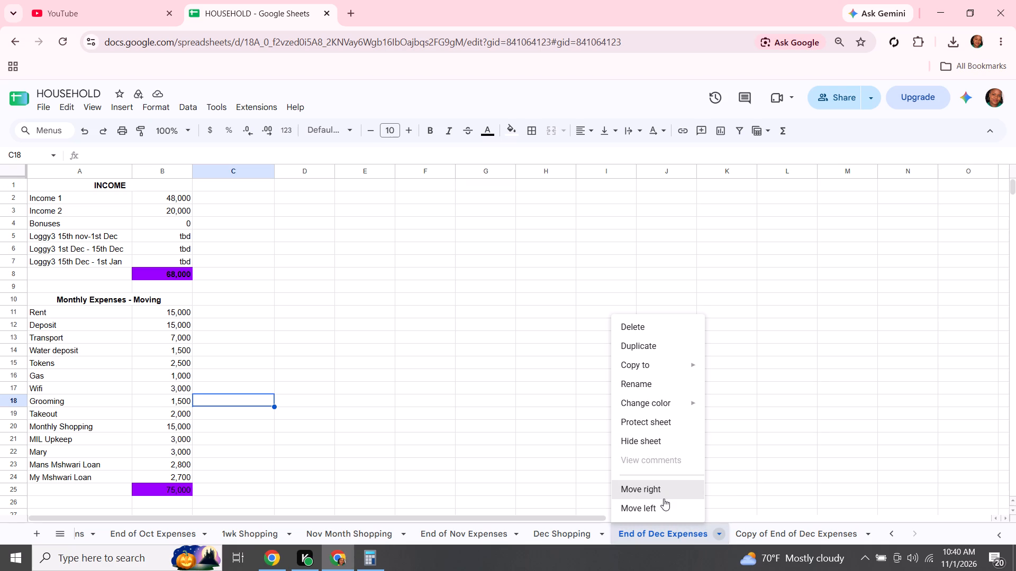
click(666, 480)
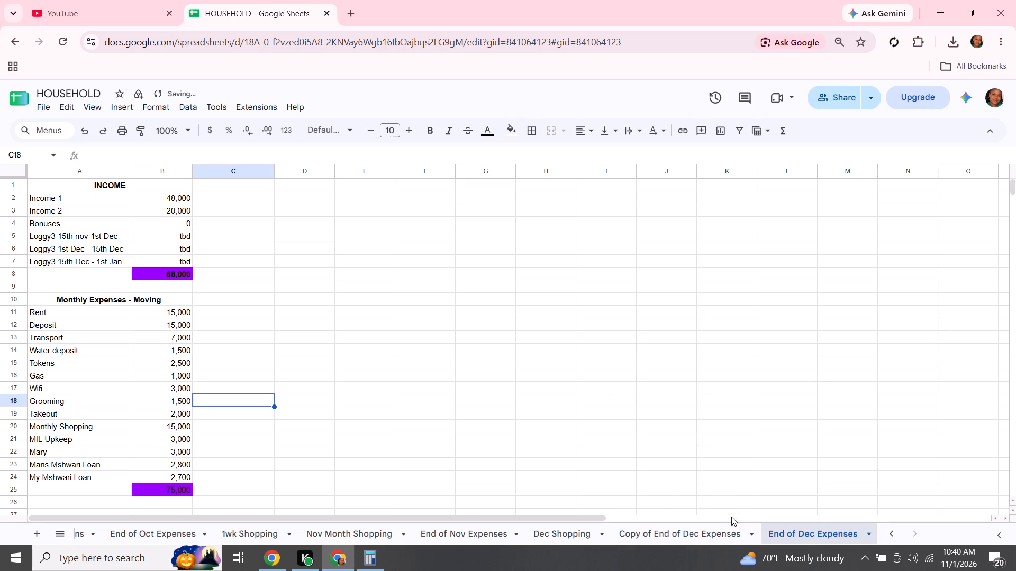
Rename the Copy of End of Dec Expenses sheet as "End of Dec Expenses 1".
click(752, 536)
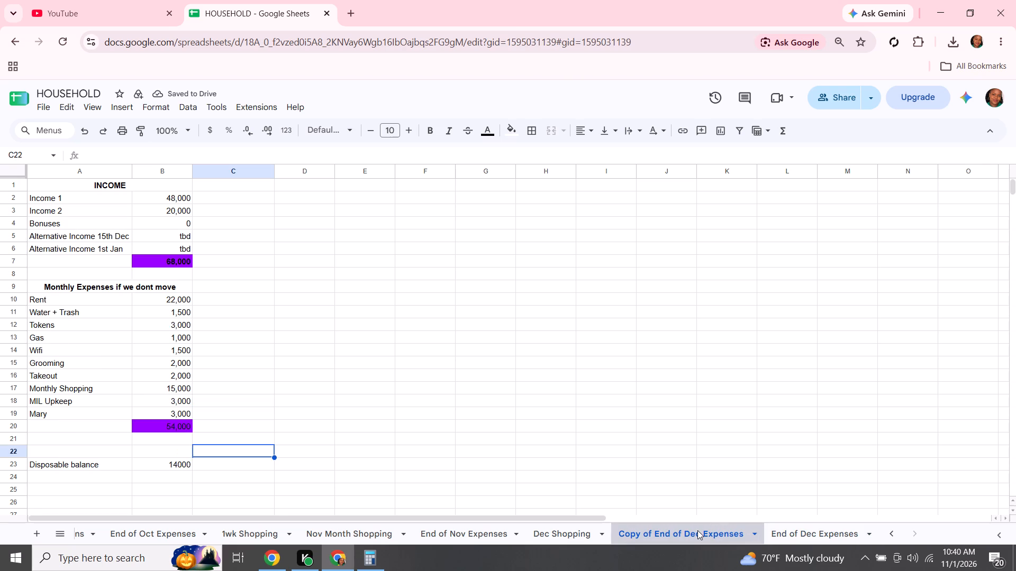
click(675, 531)
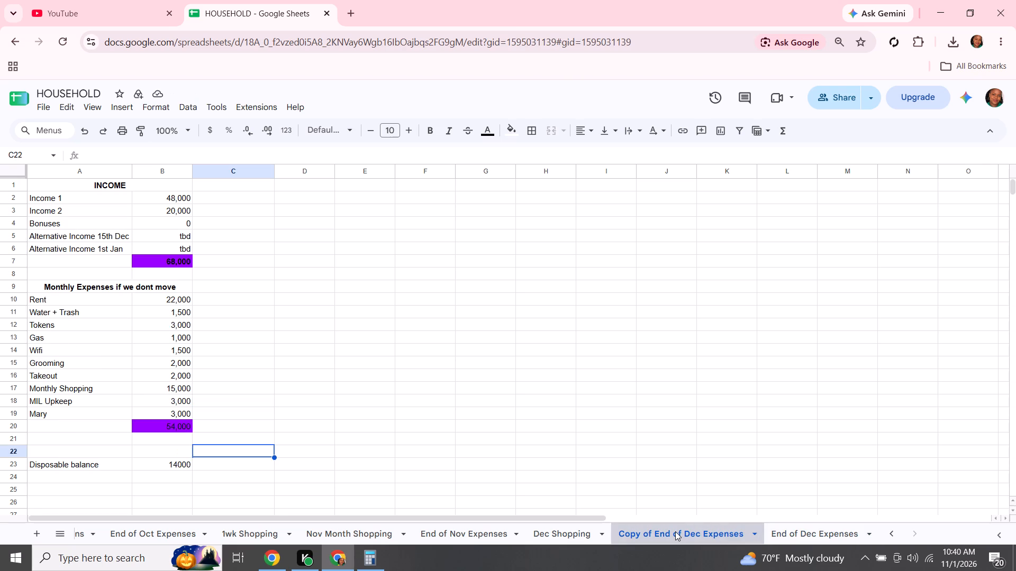
right_click(675, 531)
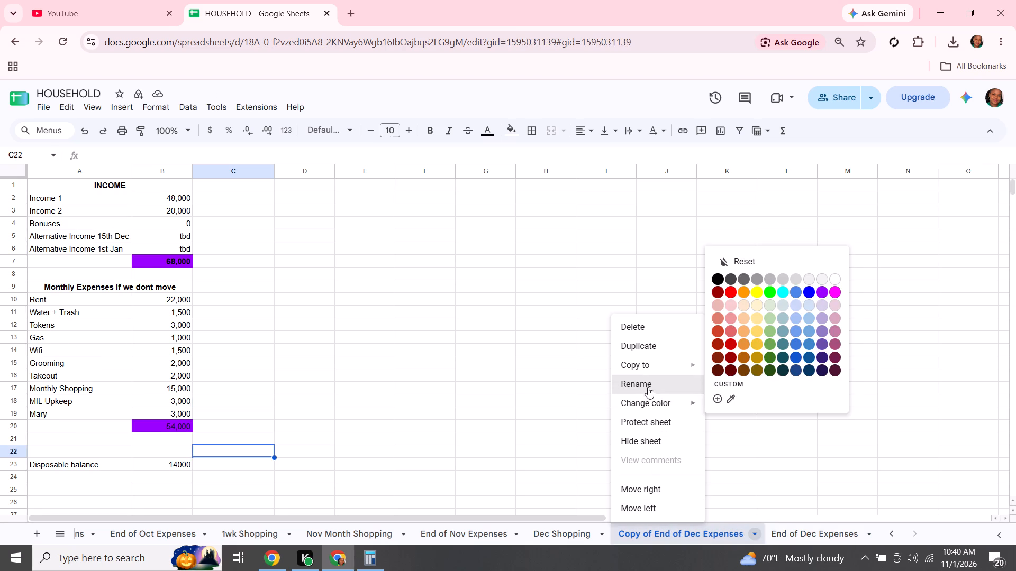
click(646, 384)
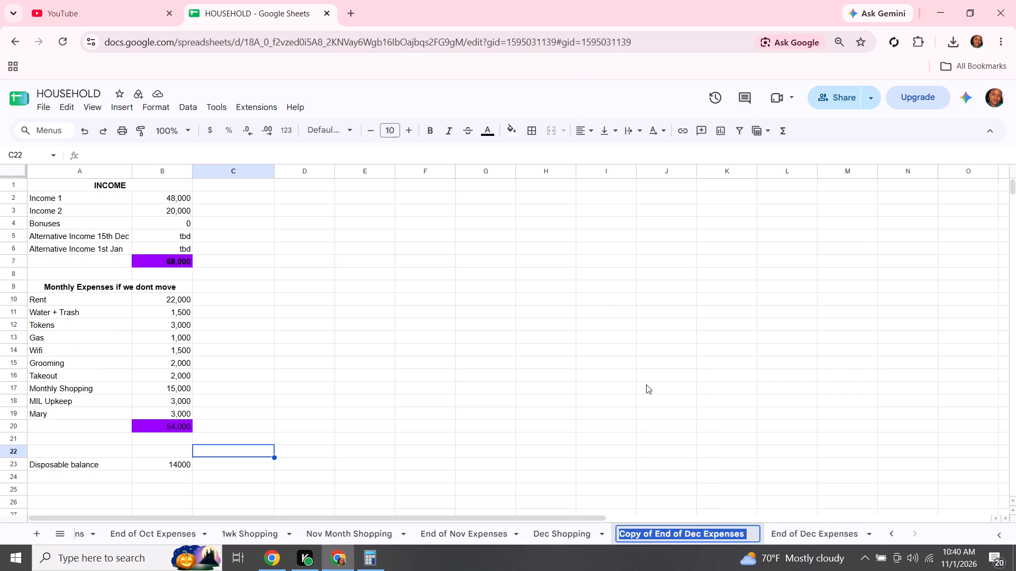
click(658, 537)
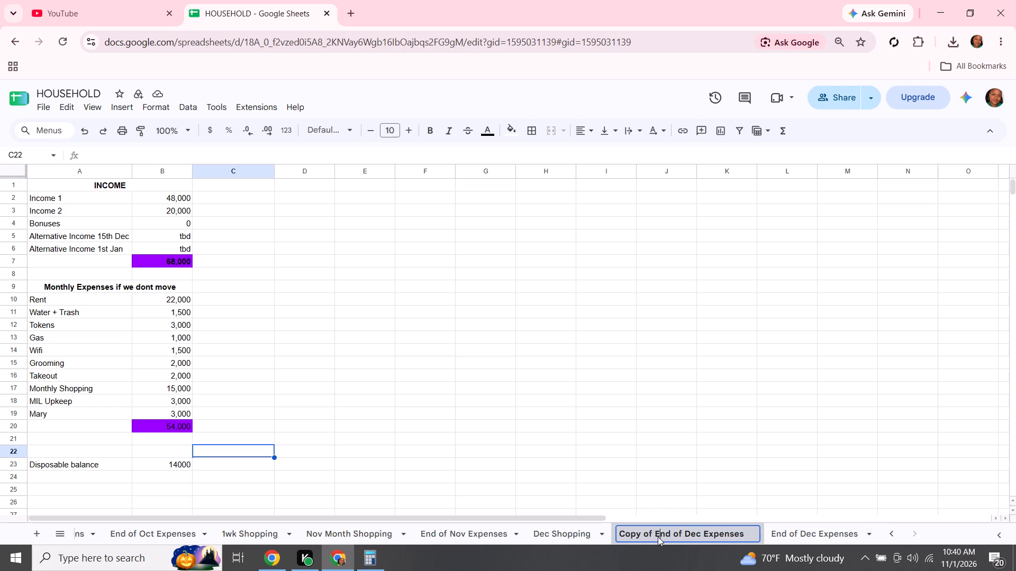
click(656, 536)
key(BackSpace)
key(BackSpace)
key(BackSpace)
key(BackSpace)
key(BackSpace)
key(BackSpace)
key(BackSpace)
key(BackSpace)
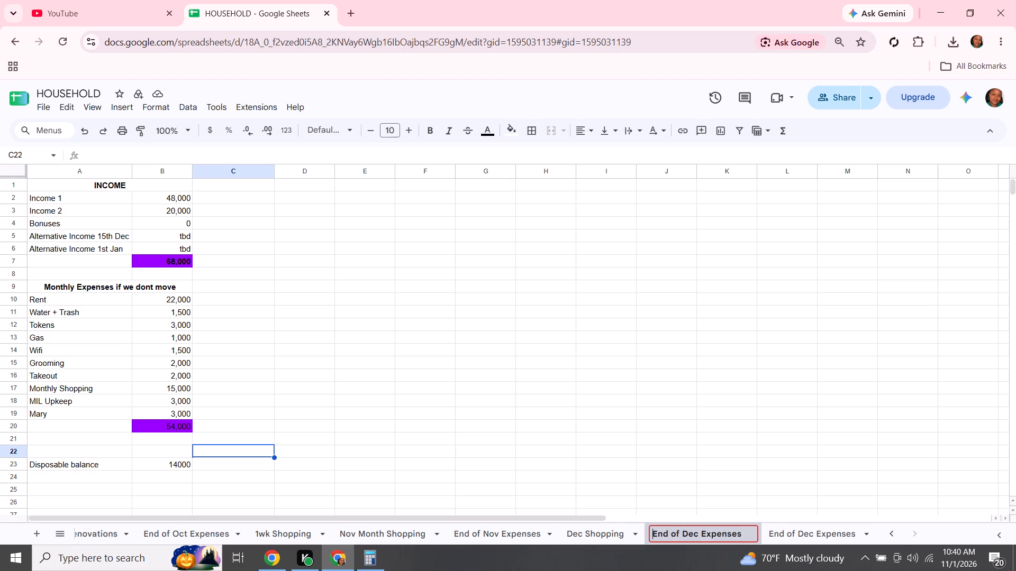
click(742, 533)
key(space)
text(1)
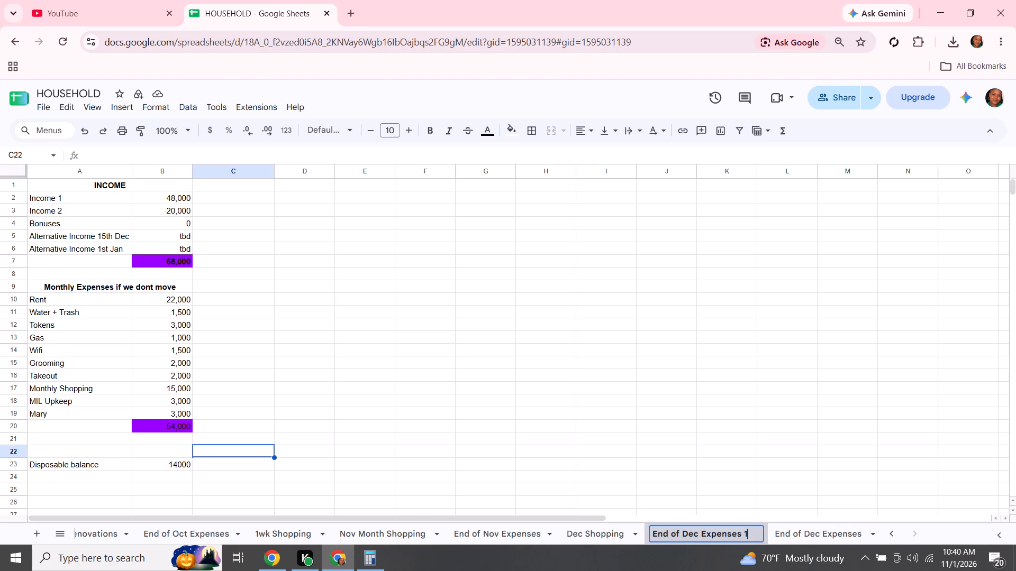
click(838, 466)
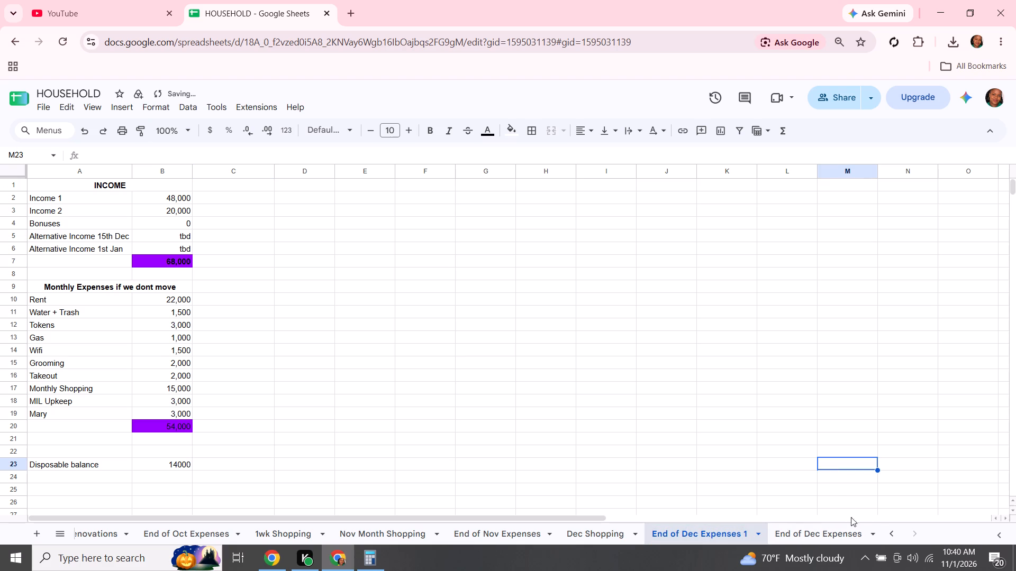
Rename the End of Dec Expenses sheet, which holds the moving budget, as "End of Dec Expenses 2".
right_click(817, 533)
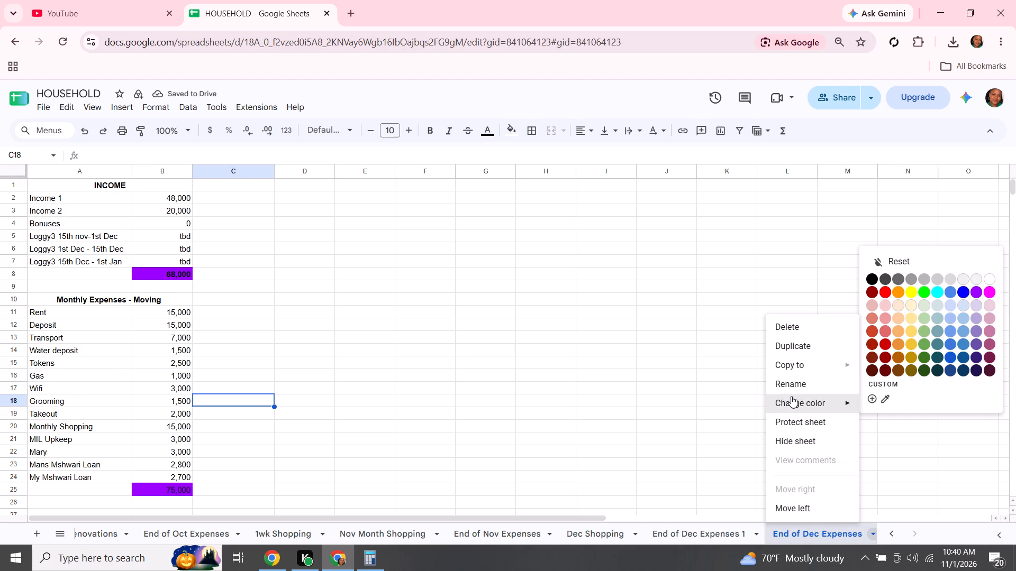
click(793, 389)
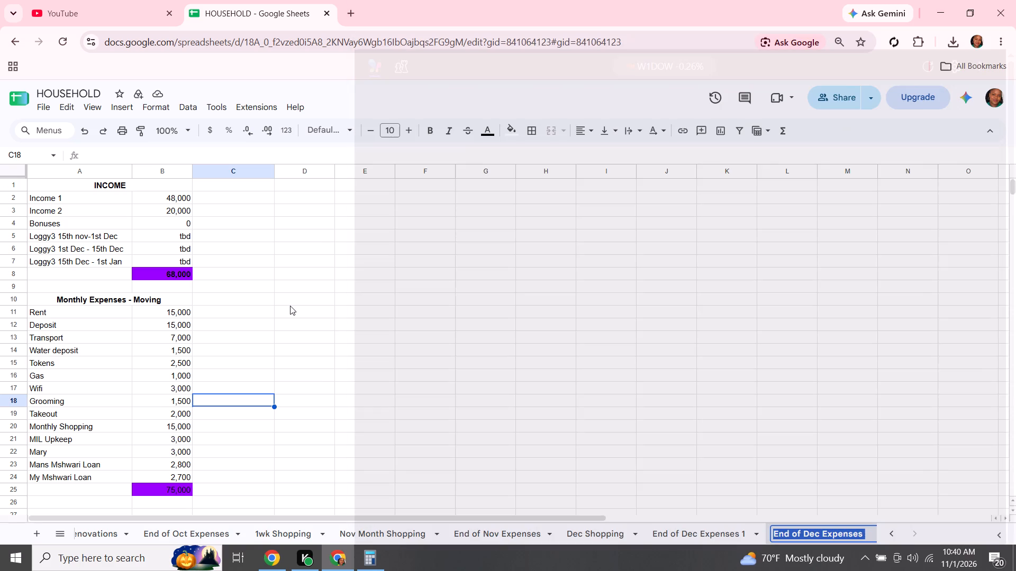
click(867, 536)
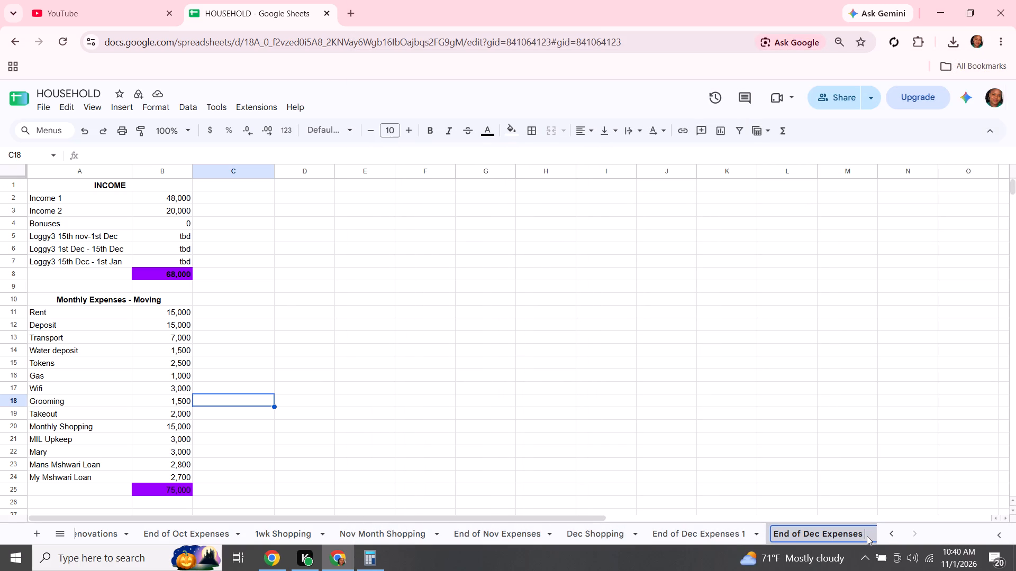
key(2)
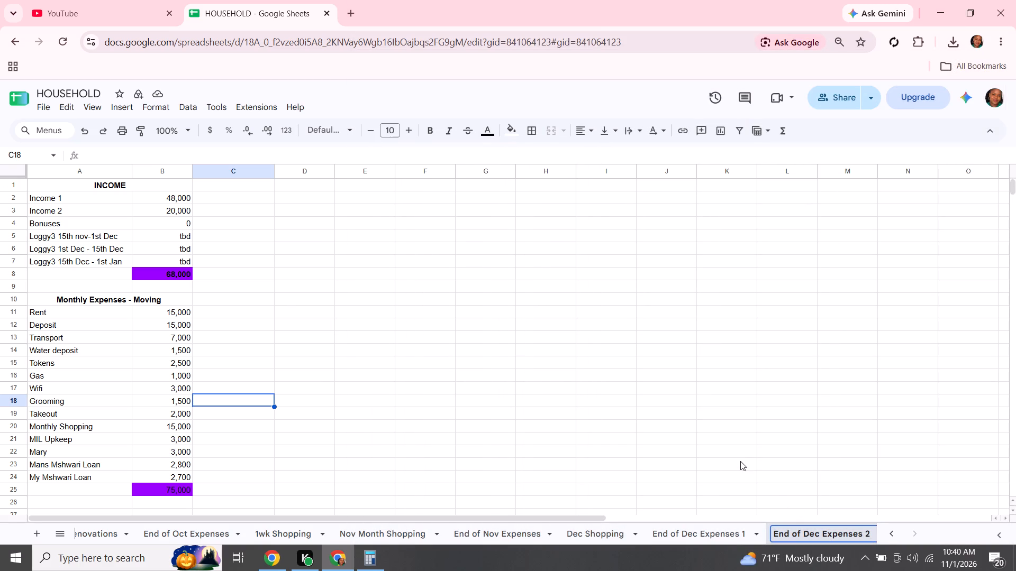
click(740, 461)
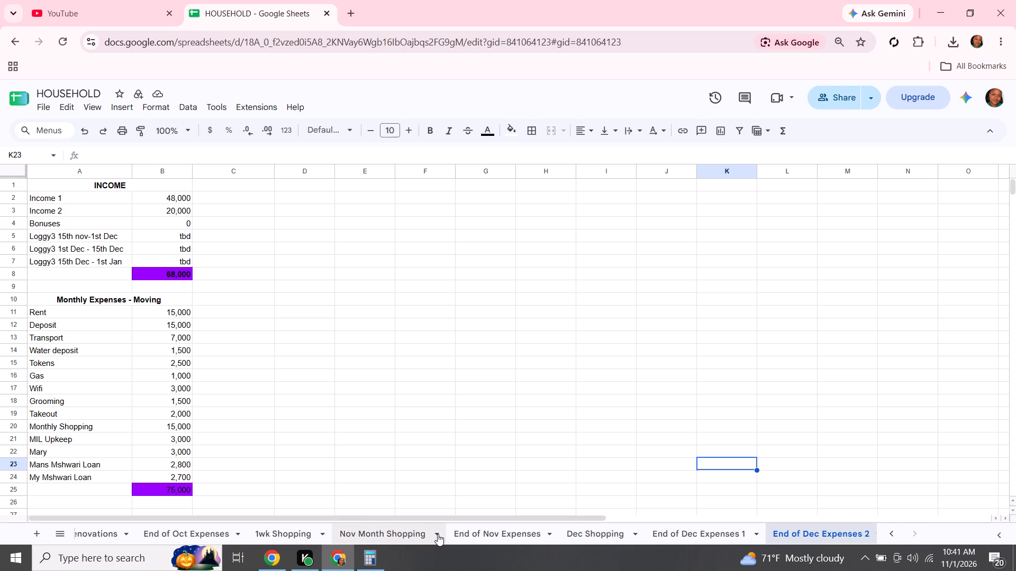
Rename the Nov Month Shopping sheet as "Nov Shopping".
right_click(397, 531)
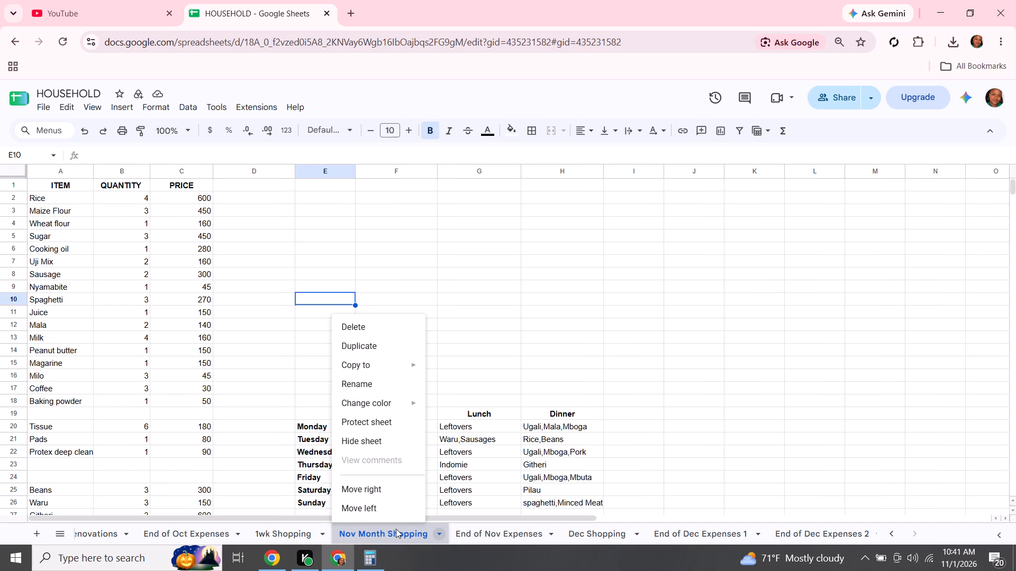
click(370, 383)
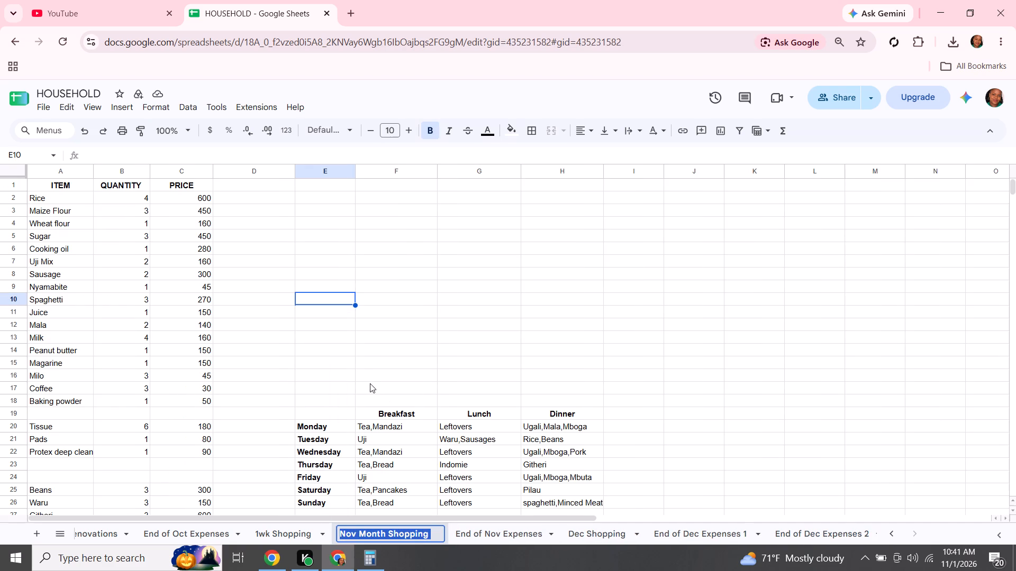
click(386, 535)
key(BackSpace)
key(BackSpace)
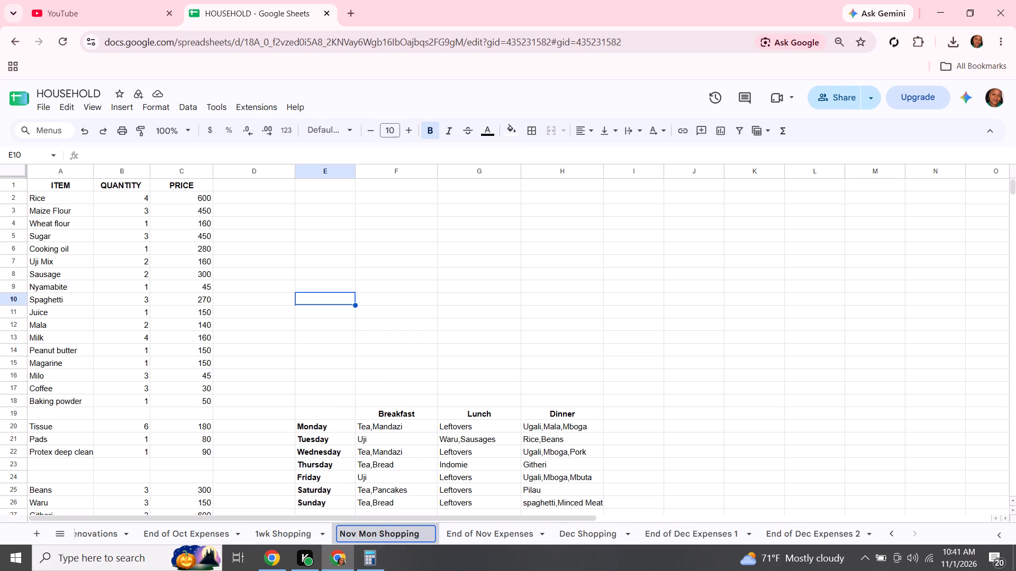
key(BackSpace)
key(BackSpace)
key(BackSpace)
key(BackSpace)
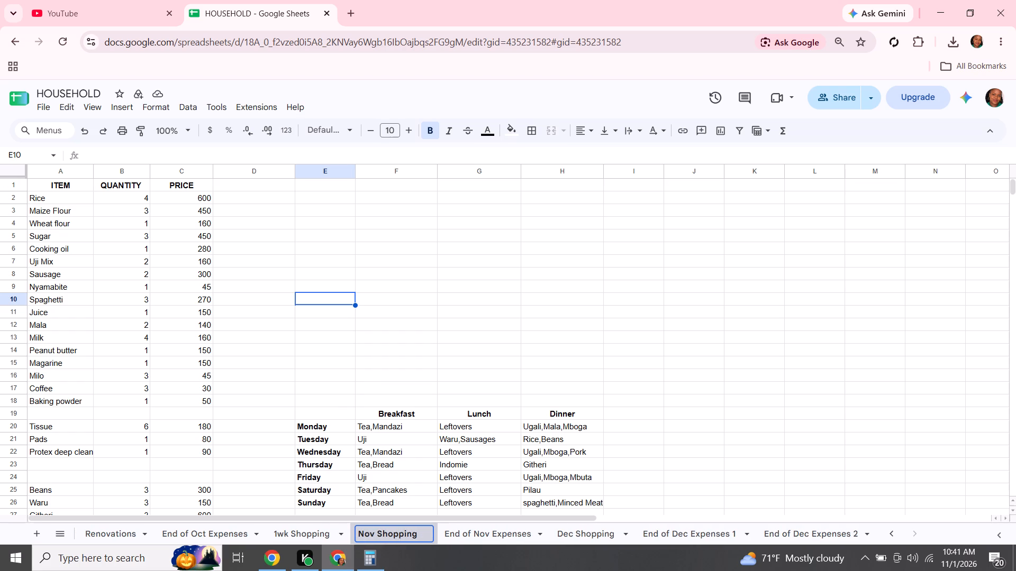
click(667, 413)
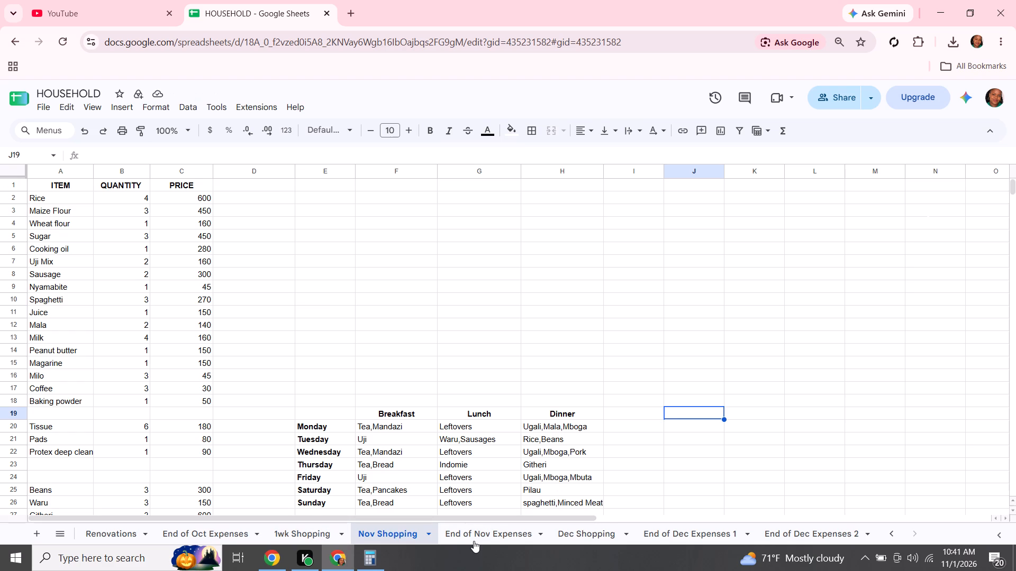
Delete the "Alternative Income 1st Jan" row from the income section of the End of Dec Expenses 1 sheet.
click(494, 536)
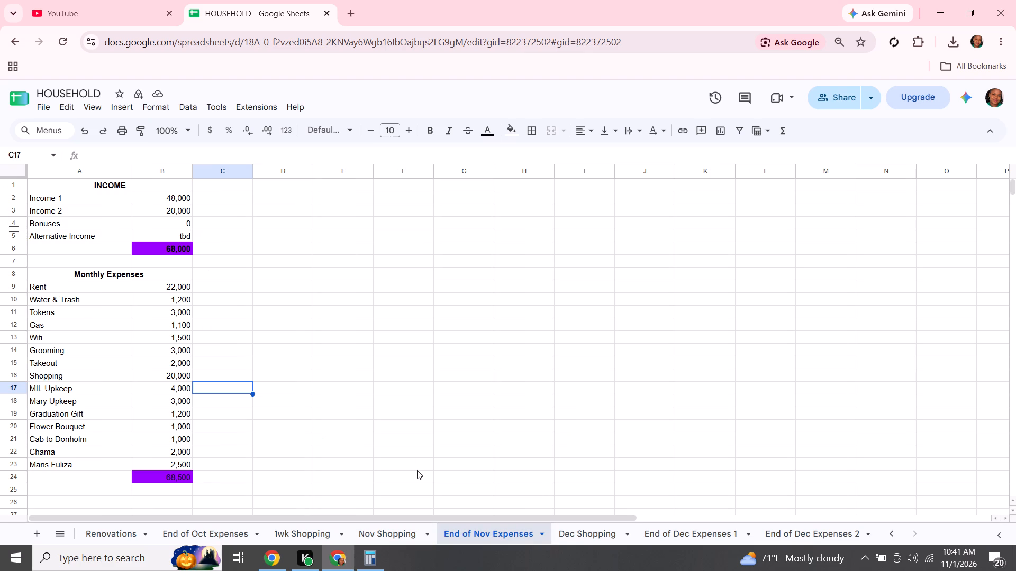
click(585, 533)
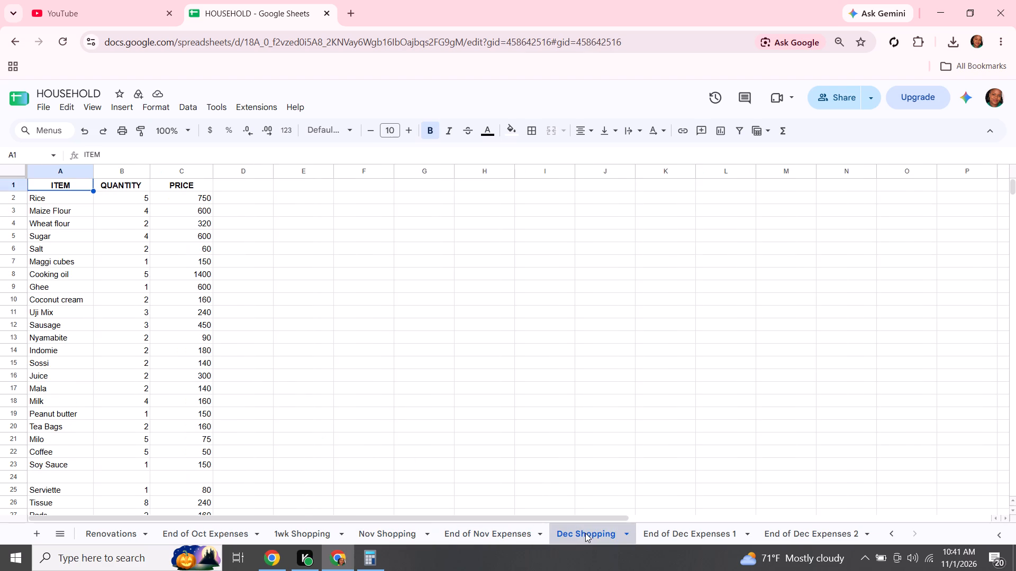
click(663, 534)
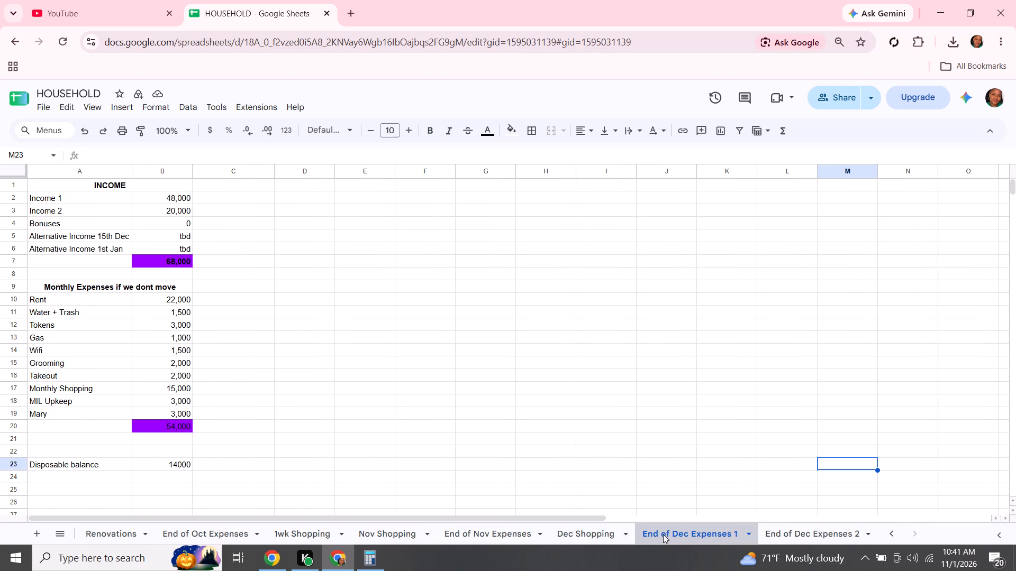
right_click(15, 247)
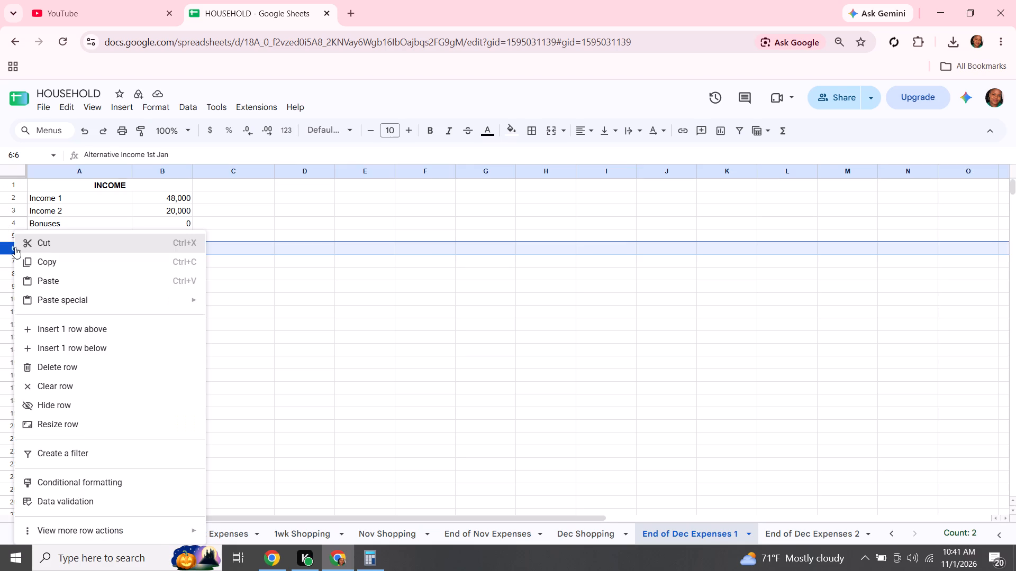
click(101, 368)
click(249, 301)
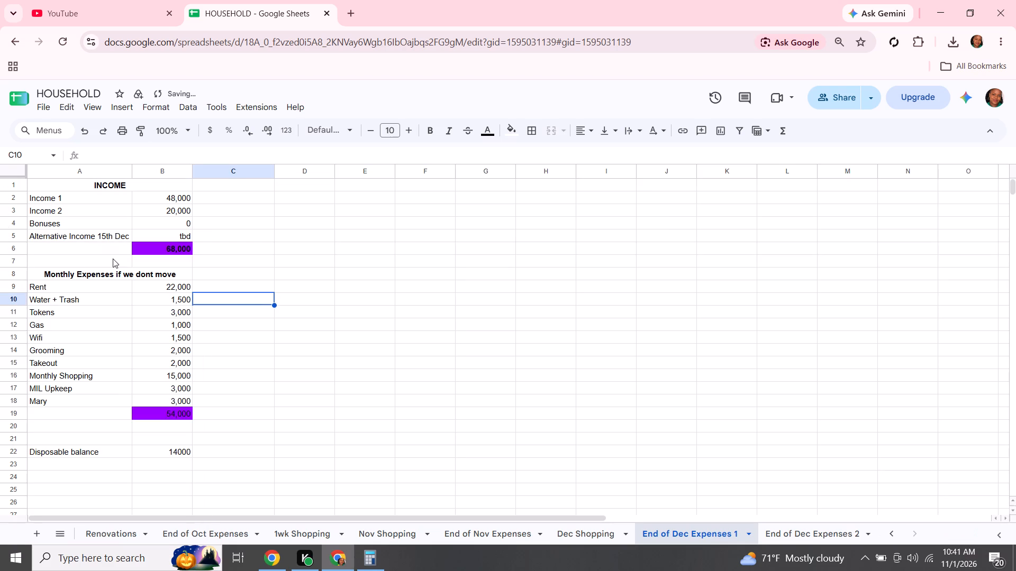
Shorten the label in cell A5 of the End of Dec Expenses 1 sheet to "Alternative Income".
click(90, 232)
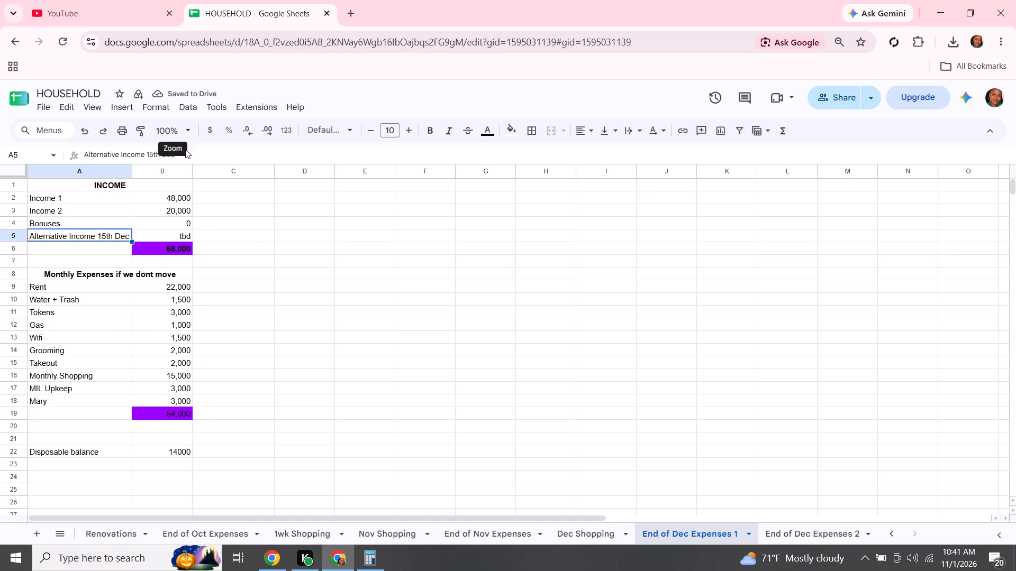
click(188, 152)
key(BackSpace)
key(BackSpace)
key(BackSpace)
key(BackSpace)
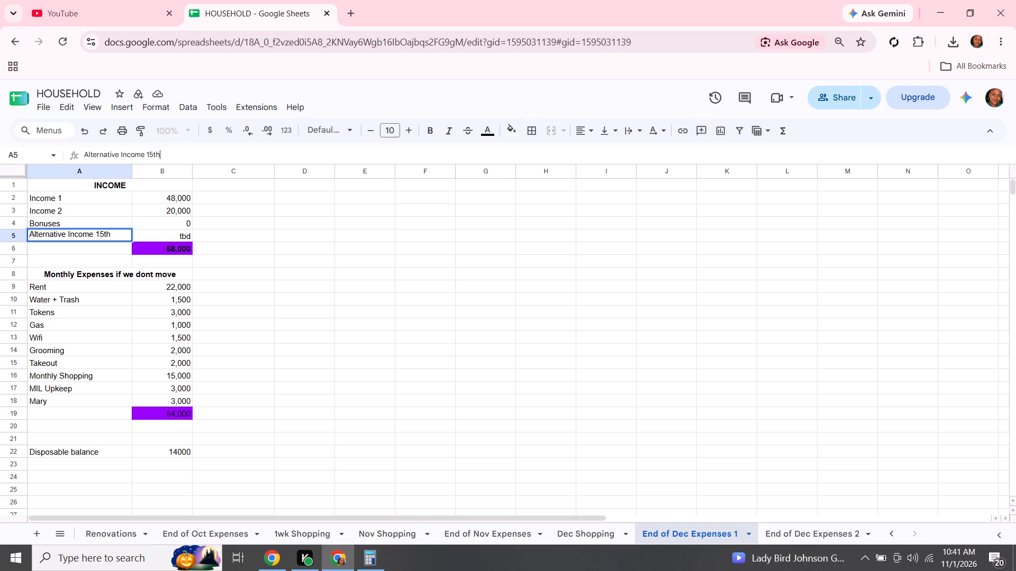
key(BackSpace)
key(BackSpace)
key(BackSpace)
key(BackSpace)
click(290, 262)
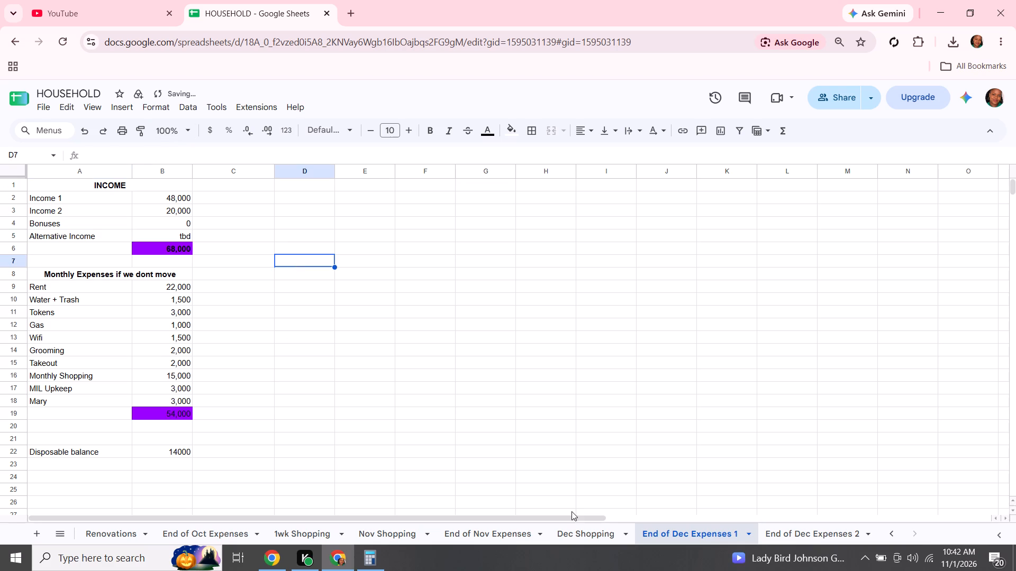
Delete the "Loggy3 15th Dec - 1st Jan" income row from the End of Dec Expenses 2 sheet.
click(810, 535)
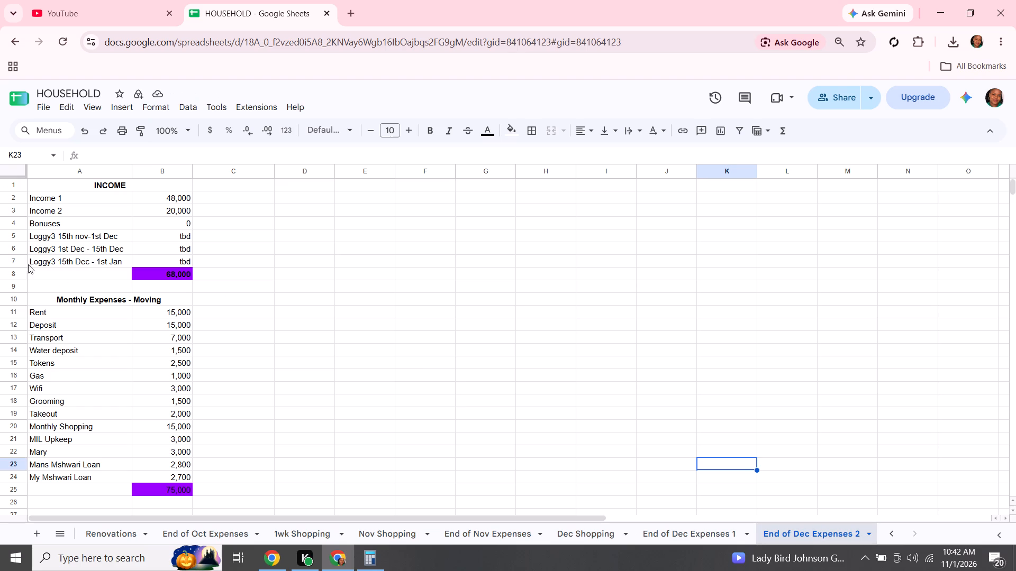
click(12, 259)
right_click(12, 259)
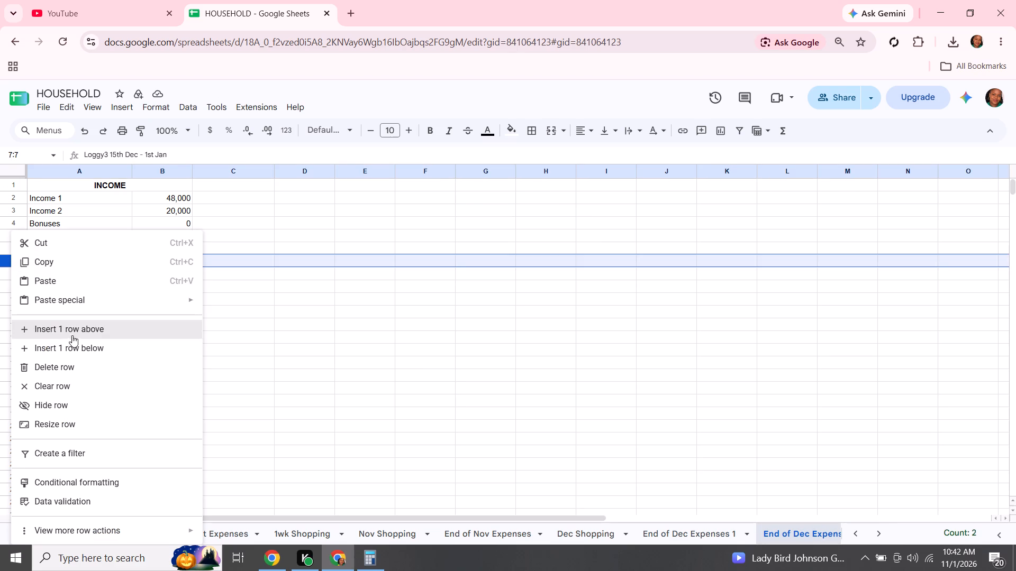
click(85, 365)
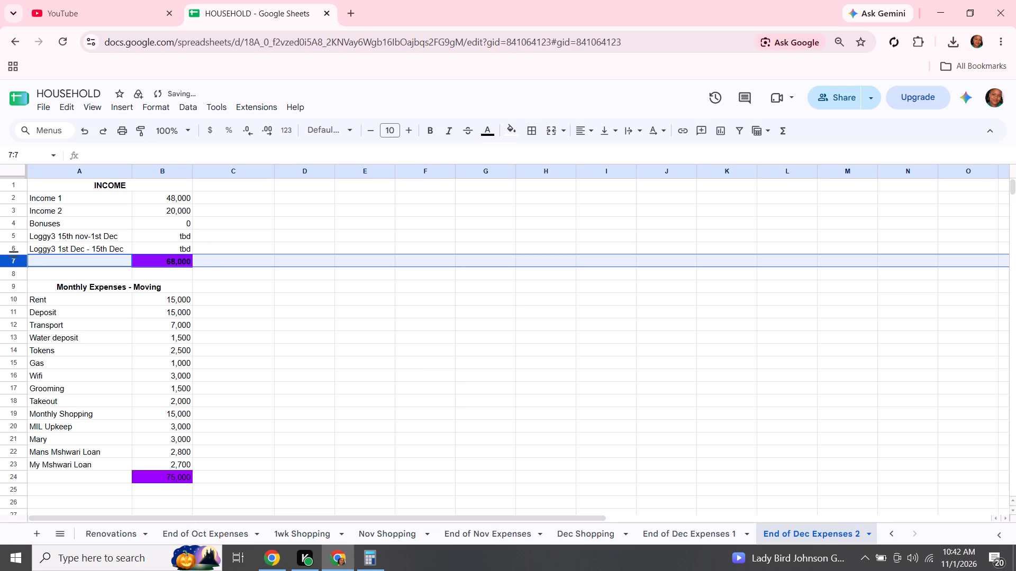
Delete the "Loggy3 1st Dec - 15th Dec" income row from the End of Dec Expenses 2 sheet.
click(15, 247)
right_click(15, 247)
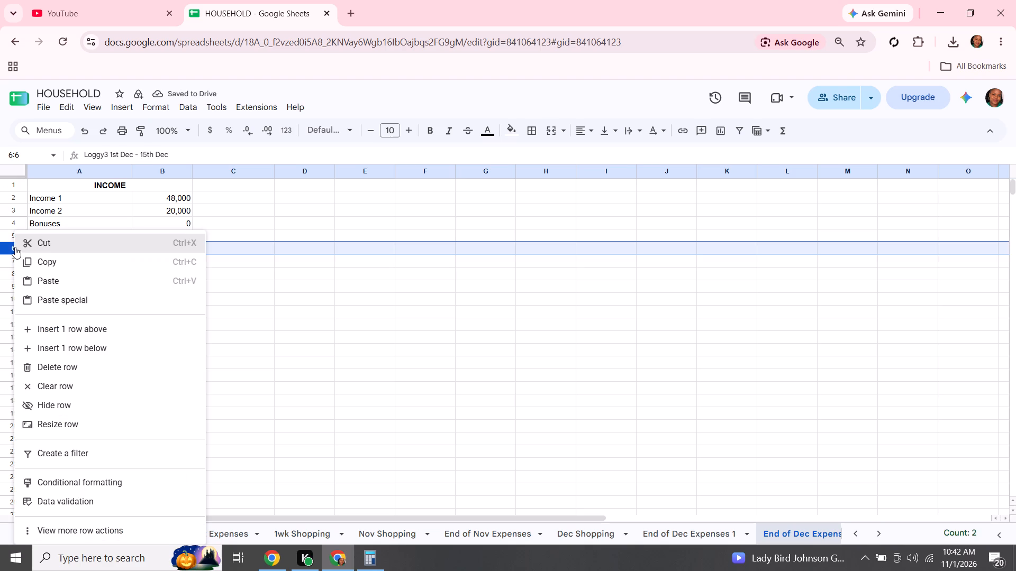
click(84, 366)
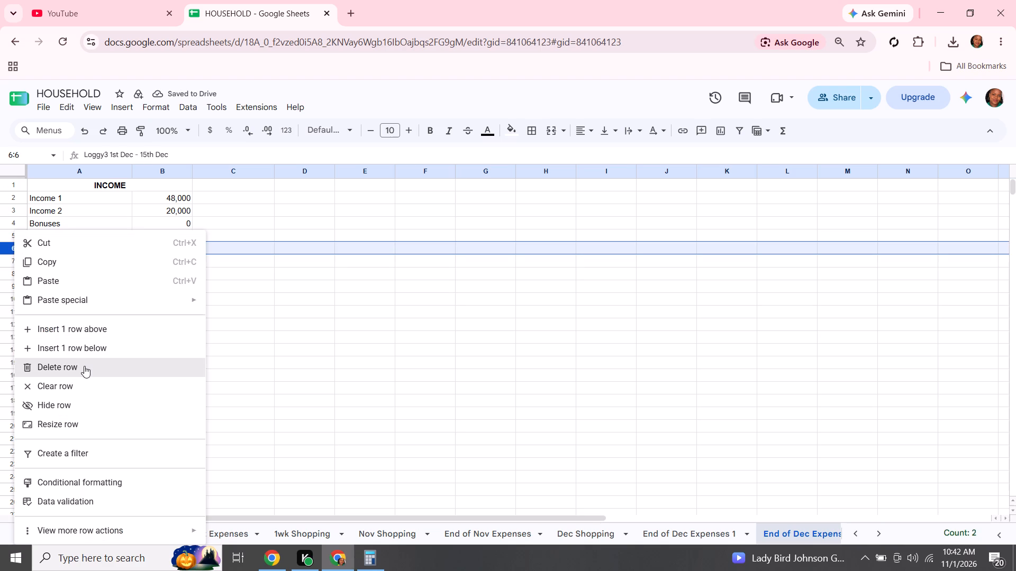
Replace the "Loggy3 15th nov-1st Dec" label in cell A5 of End of Dec Expenses 2 with "Alternative Income".
click(84, 237)
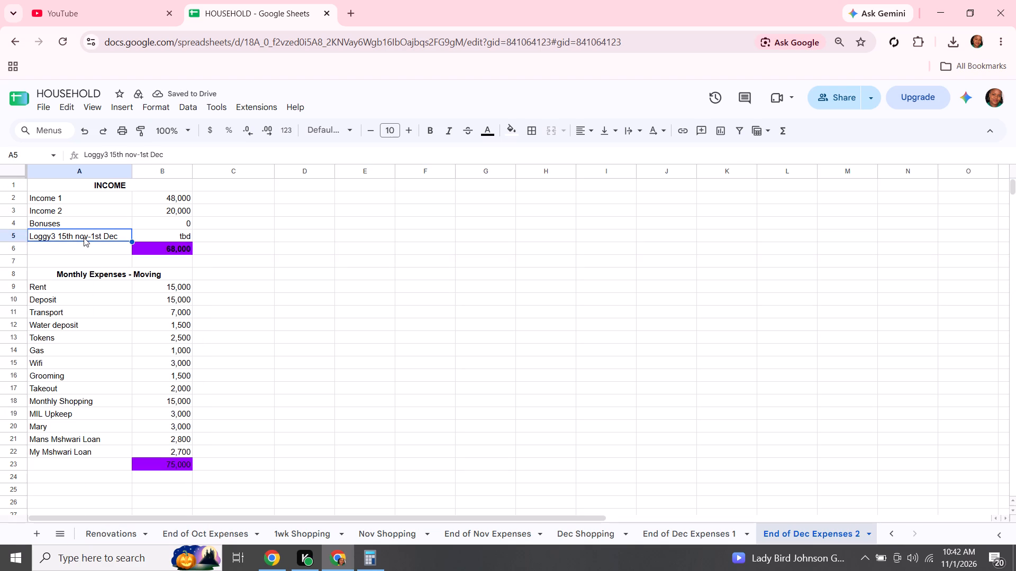
key(a)
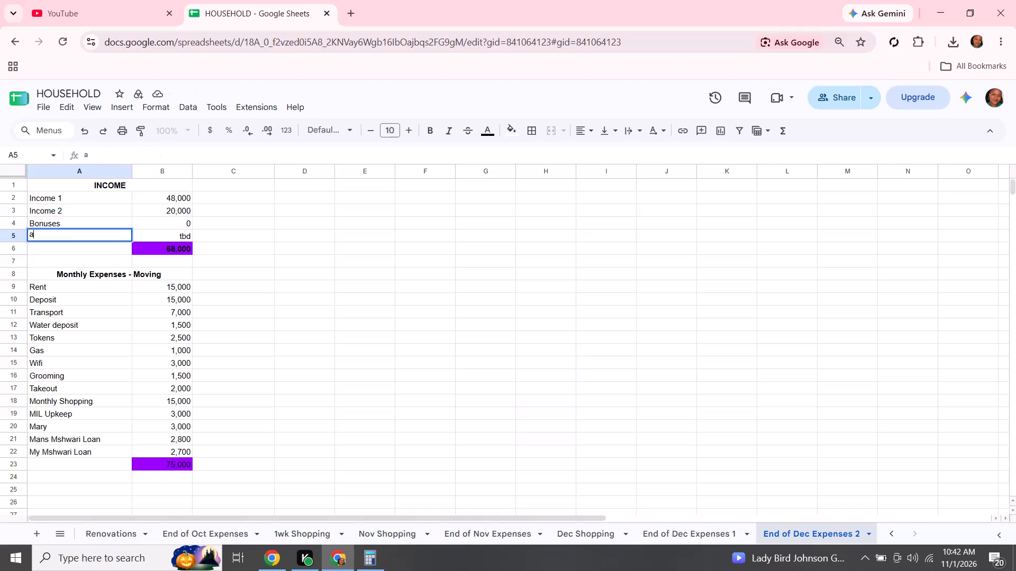
key(BackSpace)
key(a)
text(lternative)
key(space)
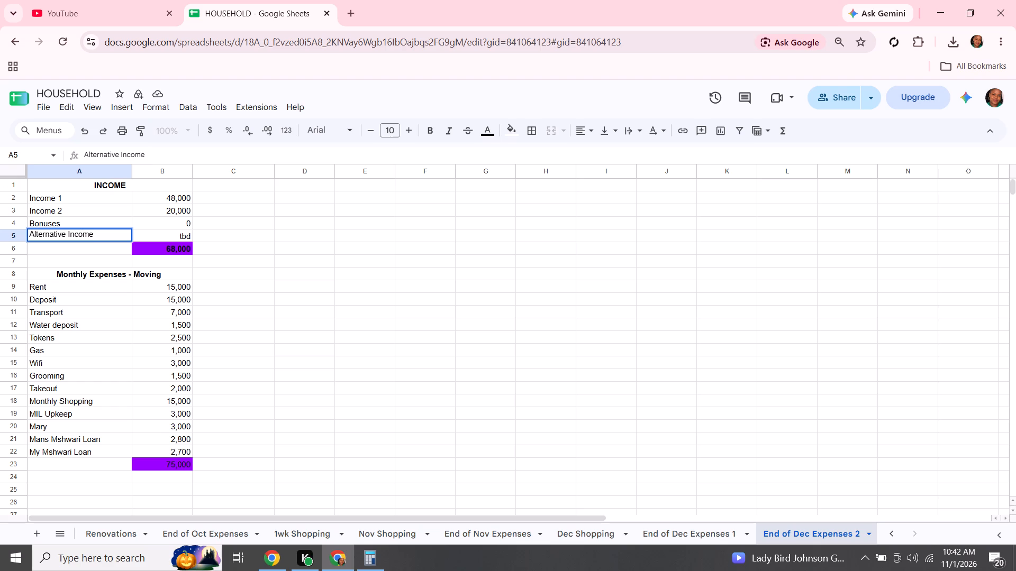
click(220, 290)
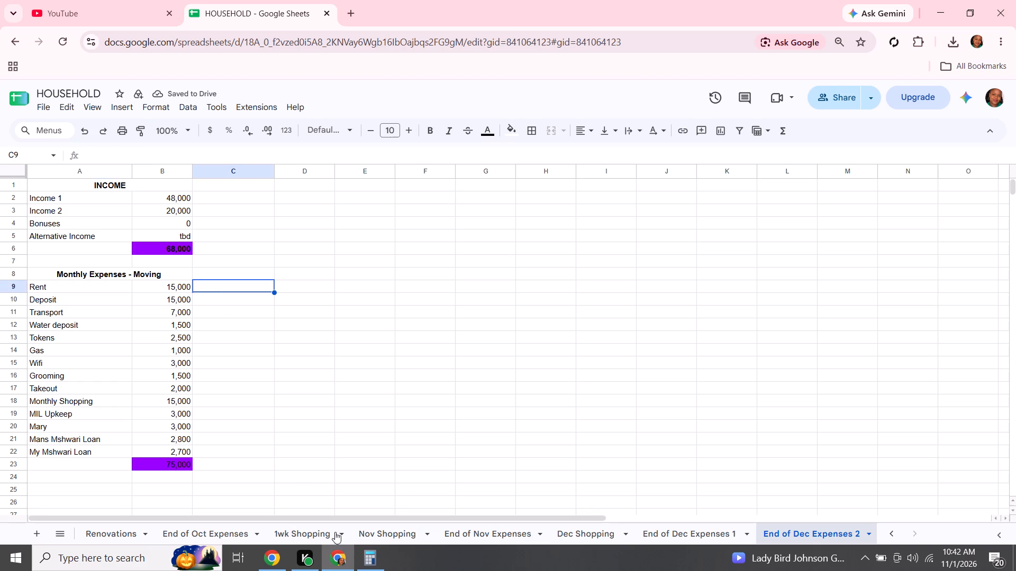
Delete the "Bonus 2" row from the income section of the End of Oct Expenses sheet.
click(222, 537)
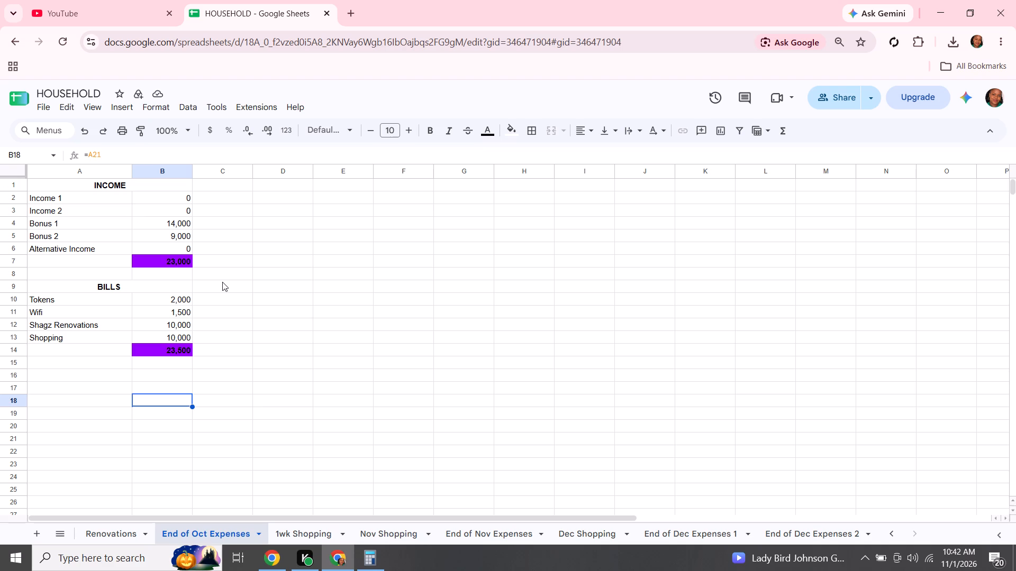
click(16, 237)
right_click(16, 237)
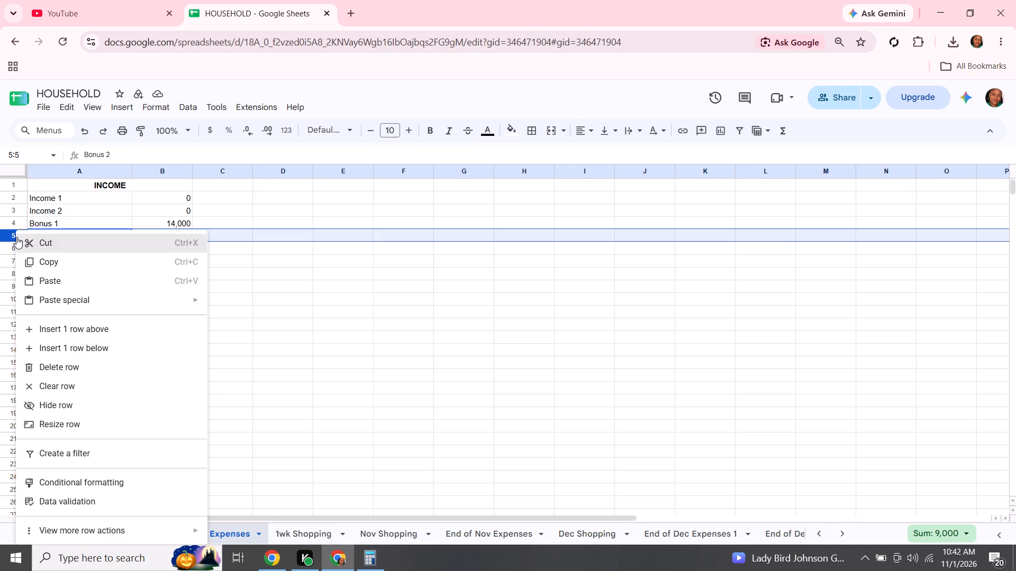
click(105, 367)
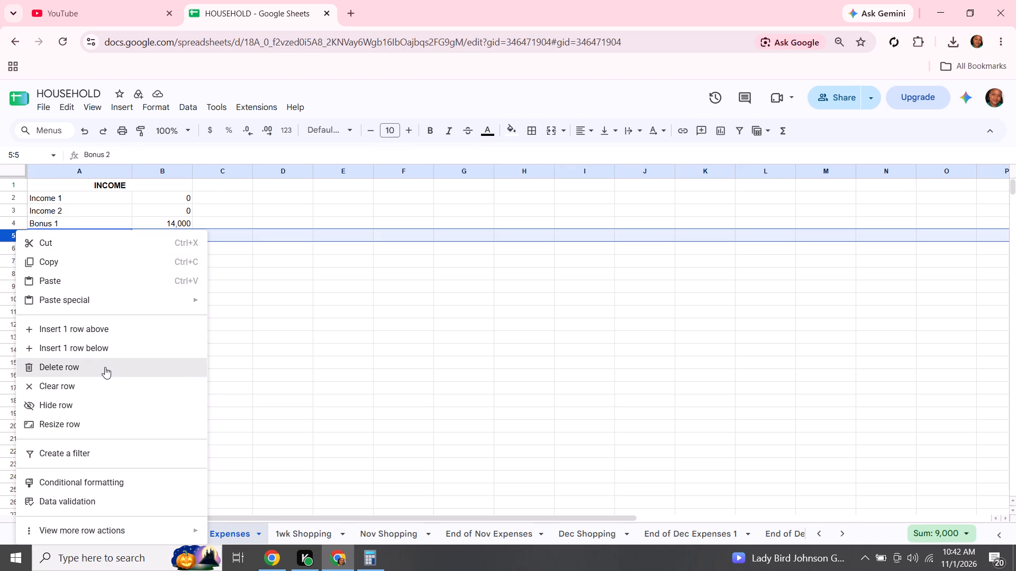
Set the Bonus 1 amount in the End of Oct Expenses sheet to 23,000.
click(153, 223)
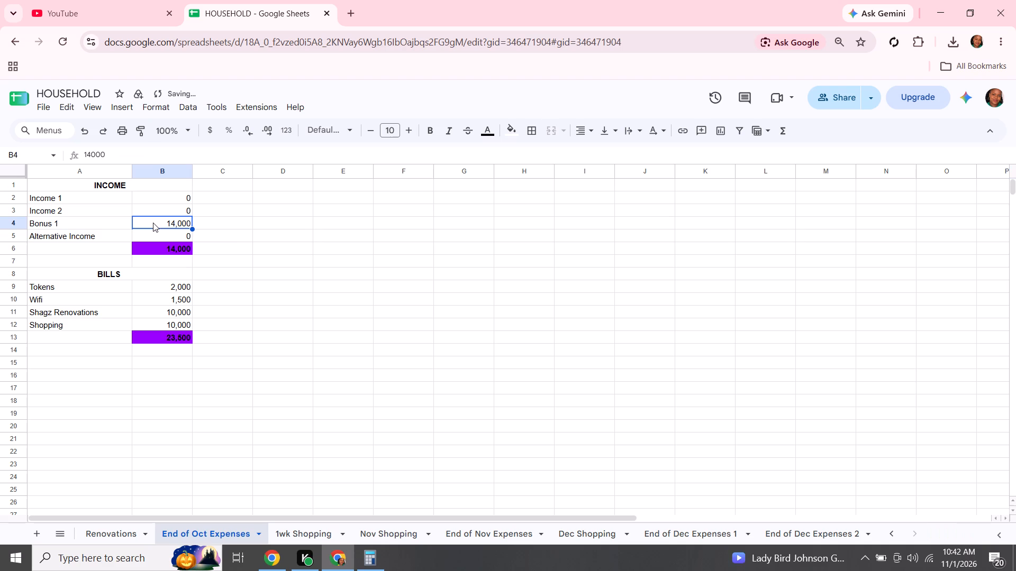
text(23000)
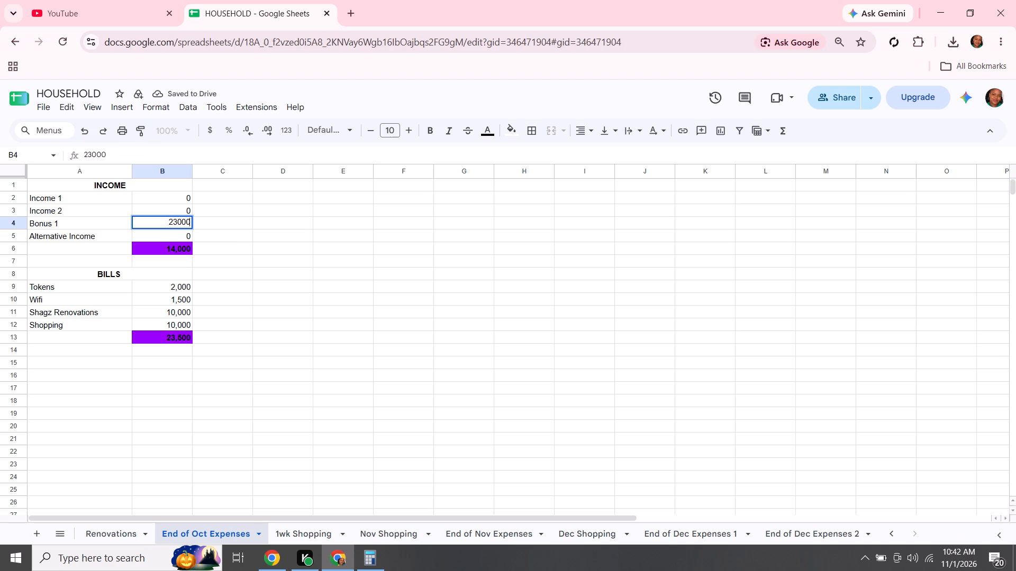
click(77, 213)
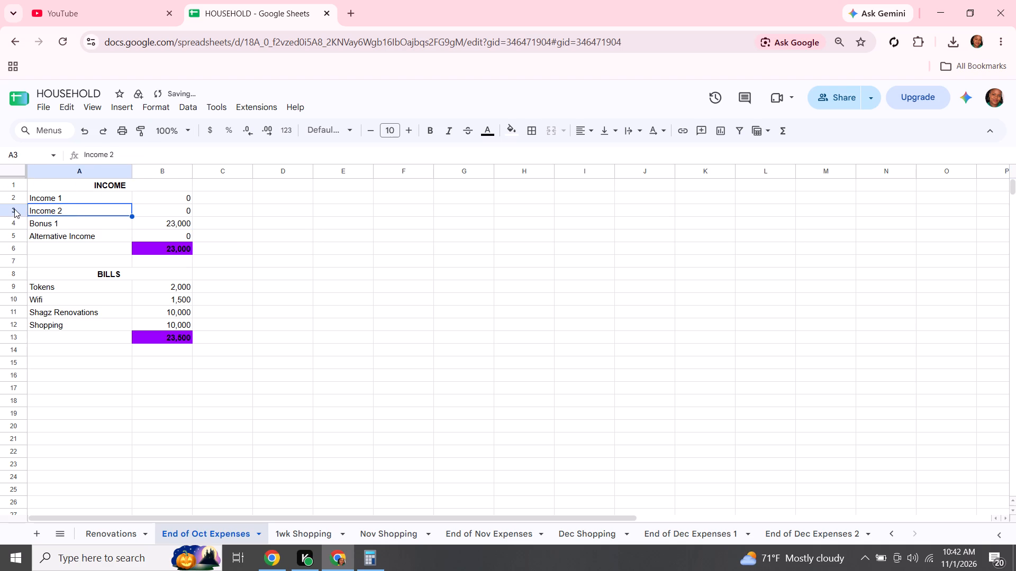
Delete the "Income 2" row from the income section of the End of Oct Expenses sheet.
right_click(14, 209)
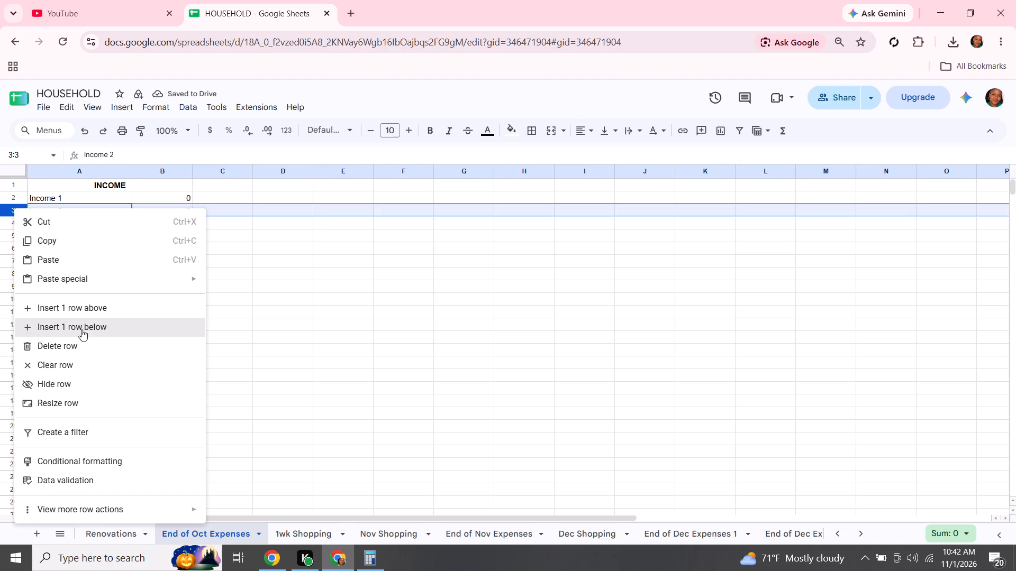
click(88, 345)
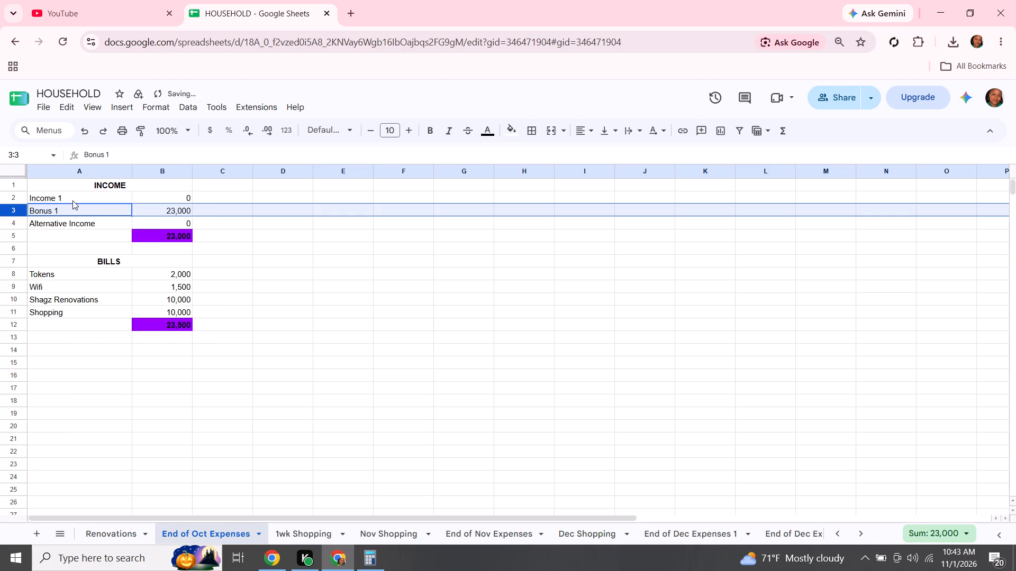
Change the "Income 1" label in cell A2 of the End of Oct Expenses sheet to "Main Income".
click(72, 200)
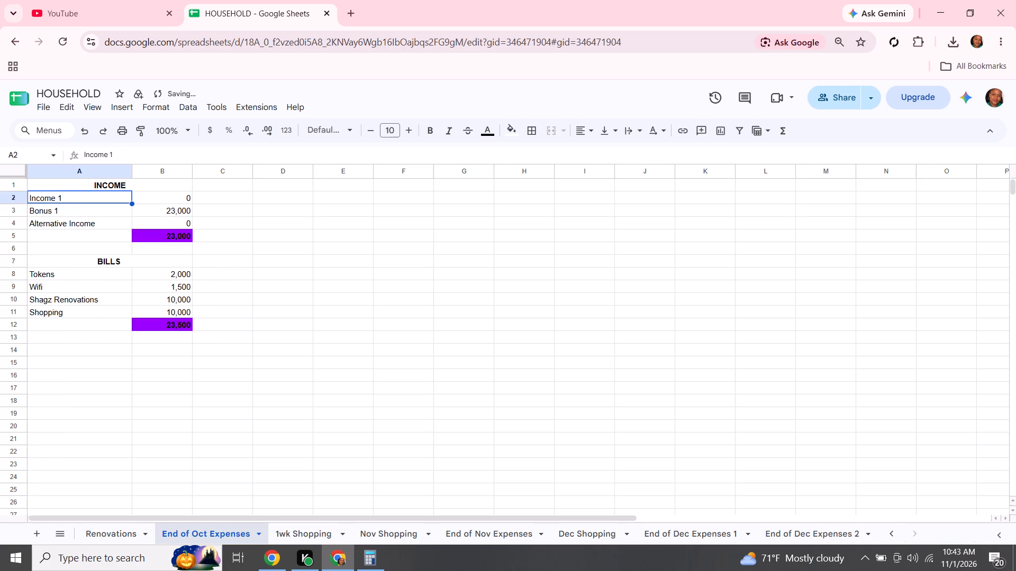
click(125, 155)
key(BackSpace)
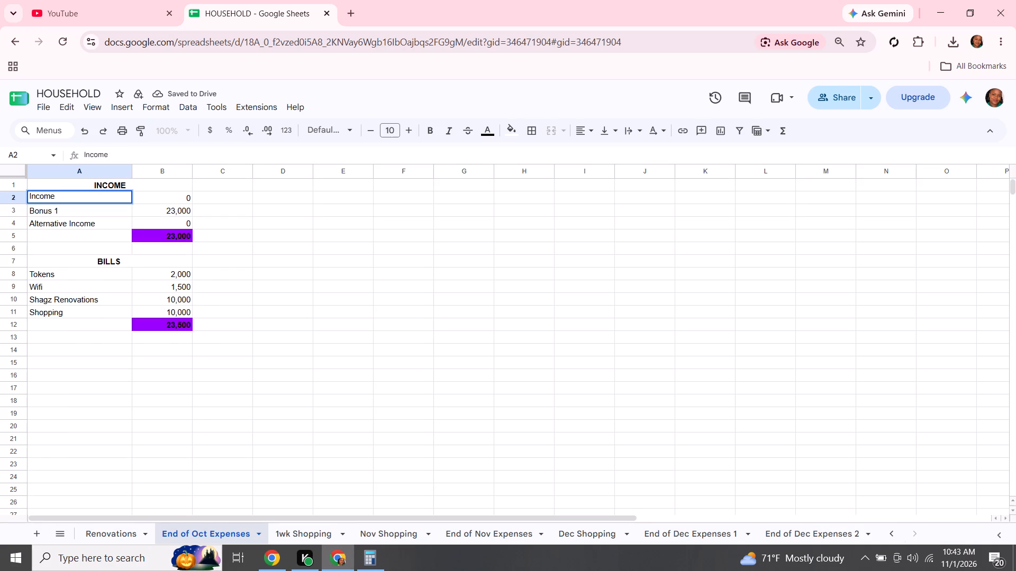
click(84, 154)
text(ain)
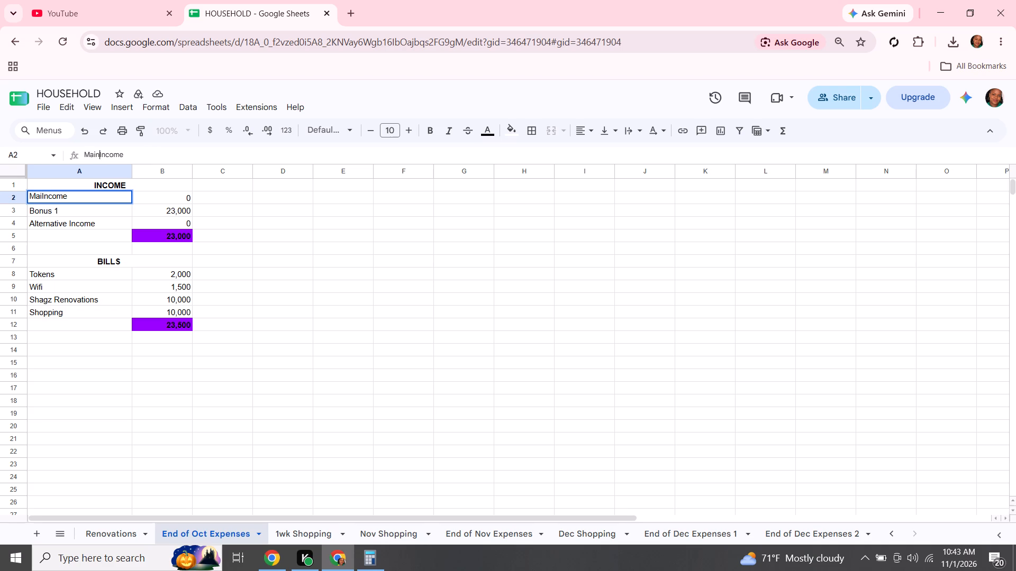
key(space)
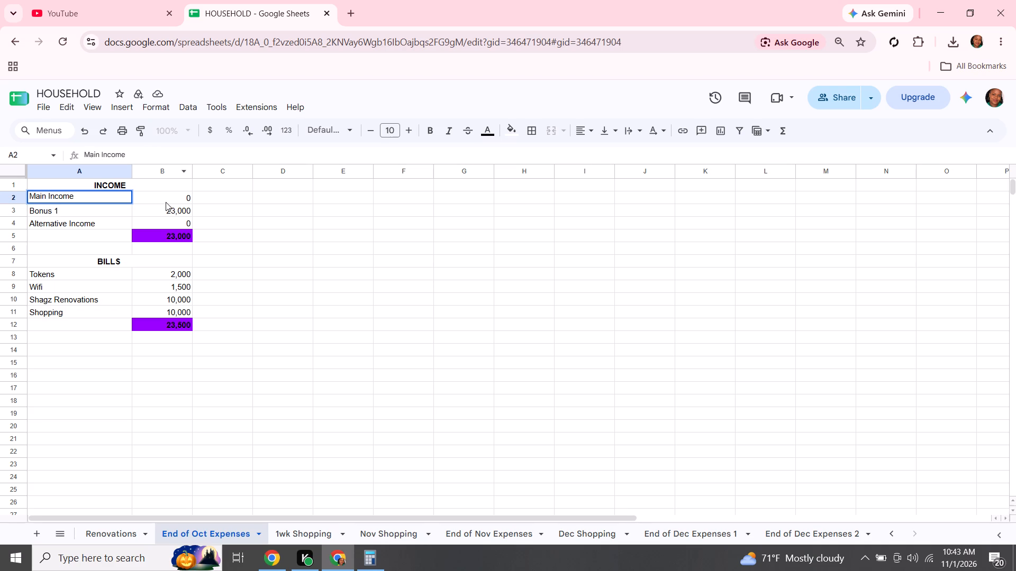
click(167, 198)
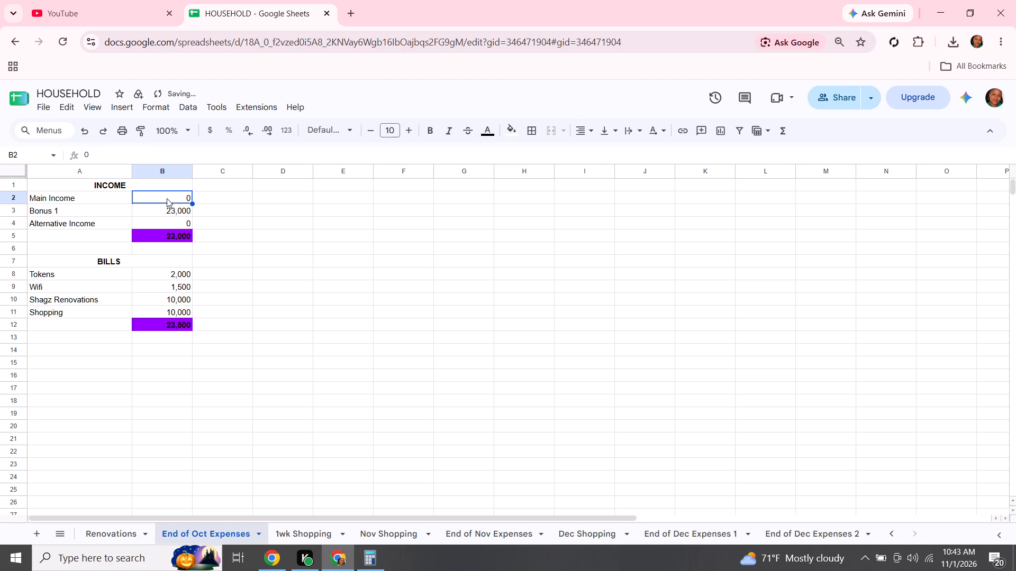
Change the "Bonus 1" label in cell A3 of the End of Oct Expenses sheet to "Bonuses".
click(88, 211)
click(115, 153)
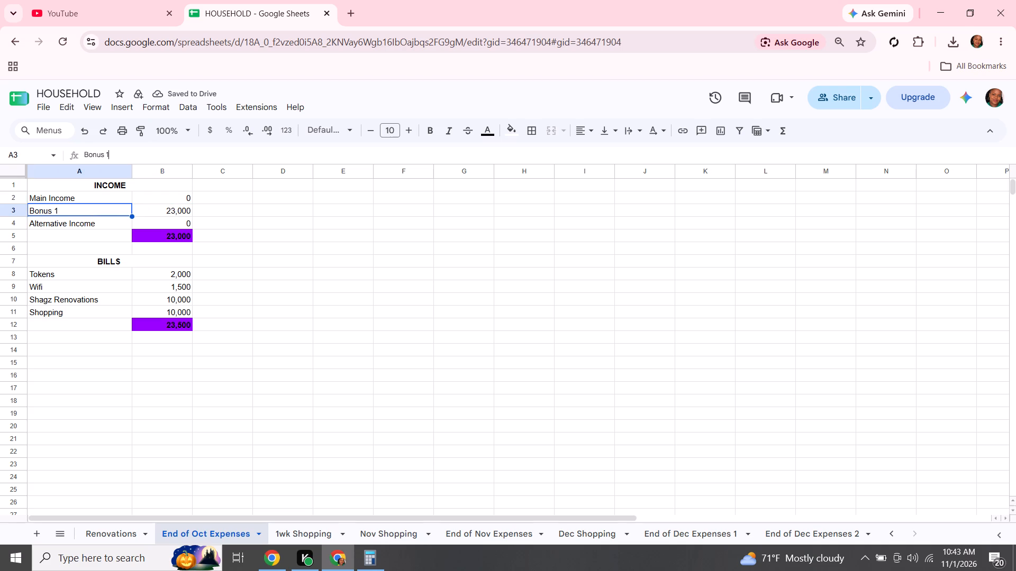
key(BackSpace)
key(BackSpace)
text(ee)
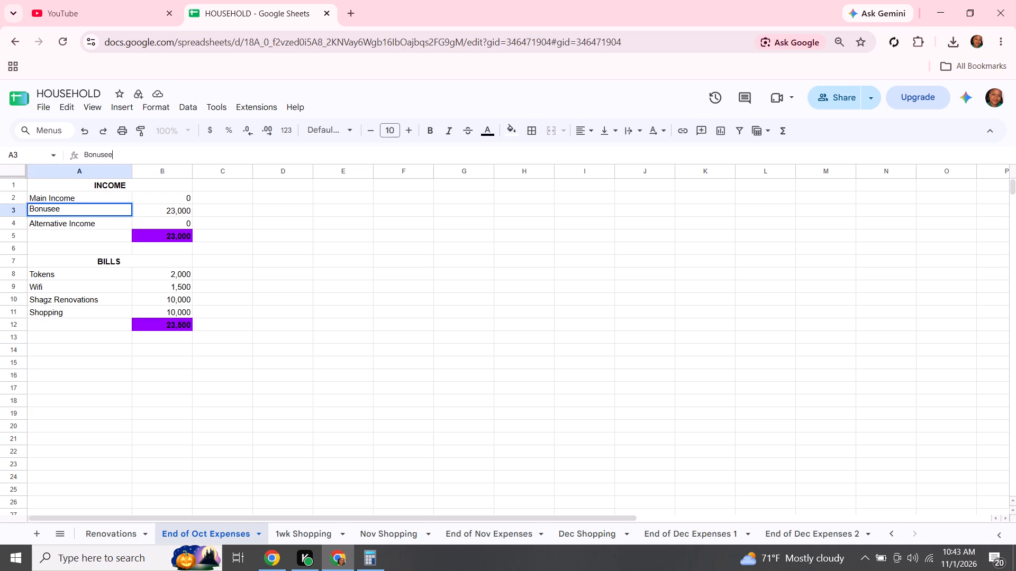
key(BackSpace)
key(s)
click(227, 263)
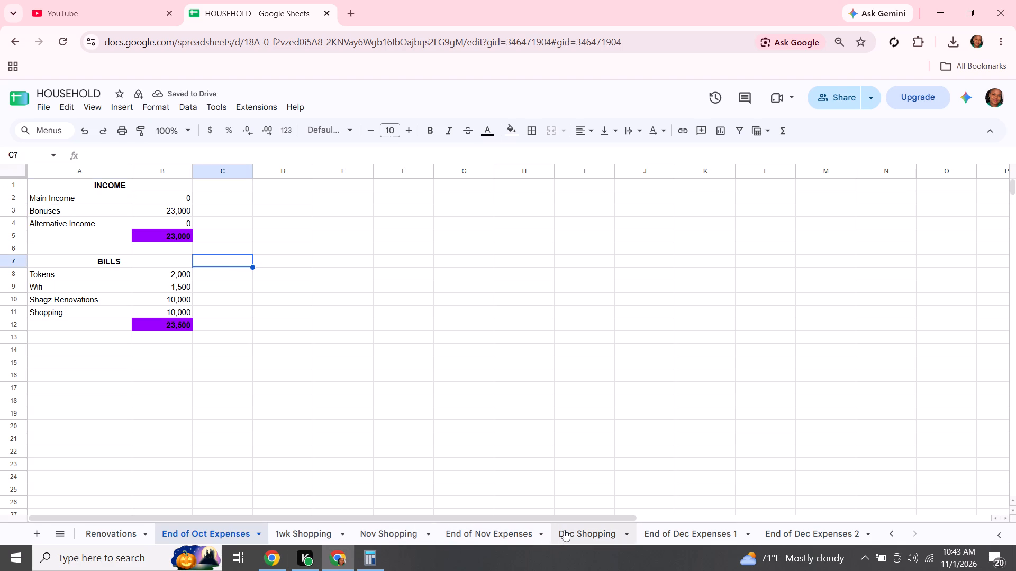
Delete the "Income 2" row from the income section of the End of Nov Expenses sheet.
click(483, 530)
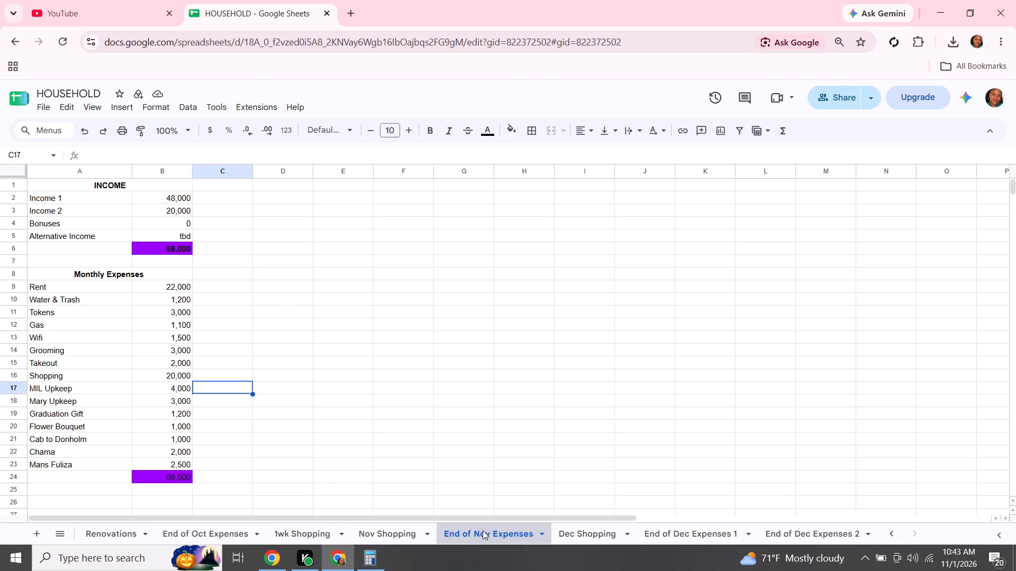
click(19, 209)
right_click(19, 209)
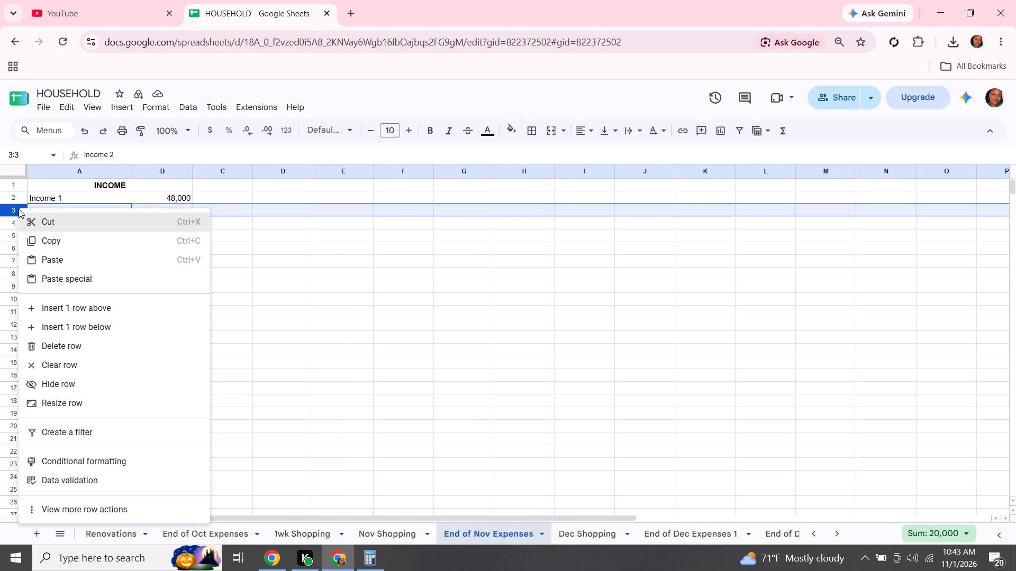
click(100, 346)
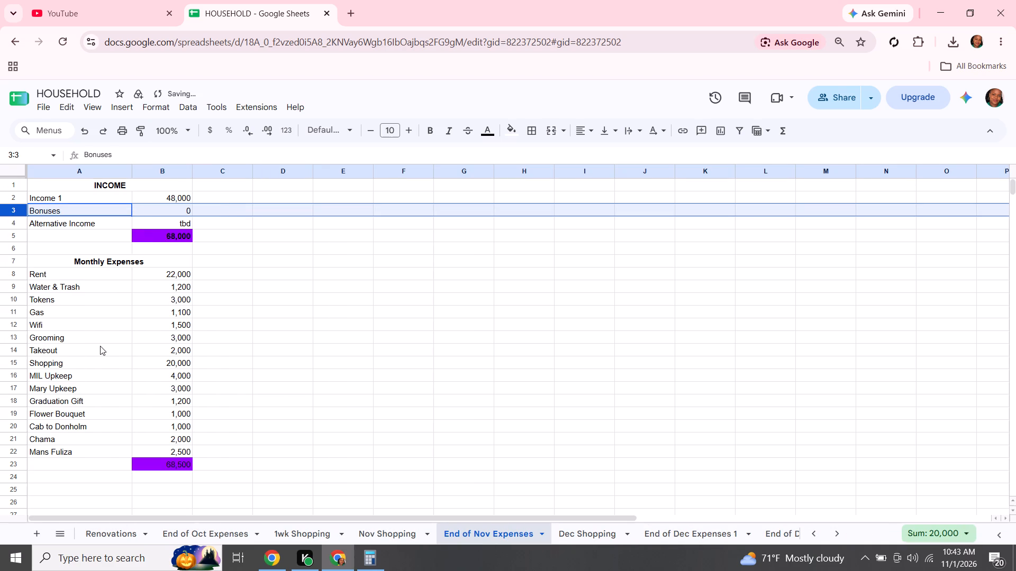
Change the "Income 1" label in cell A2 of the End of Nov Expenses sheet to "Salaries".
click(75, 198)
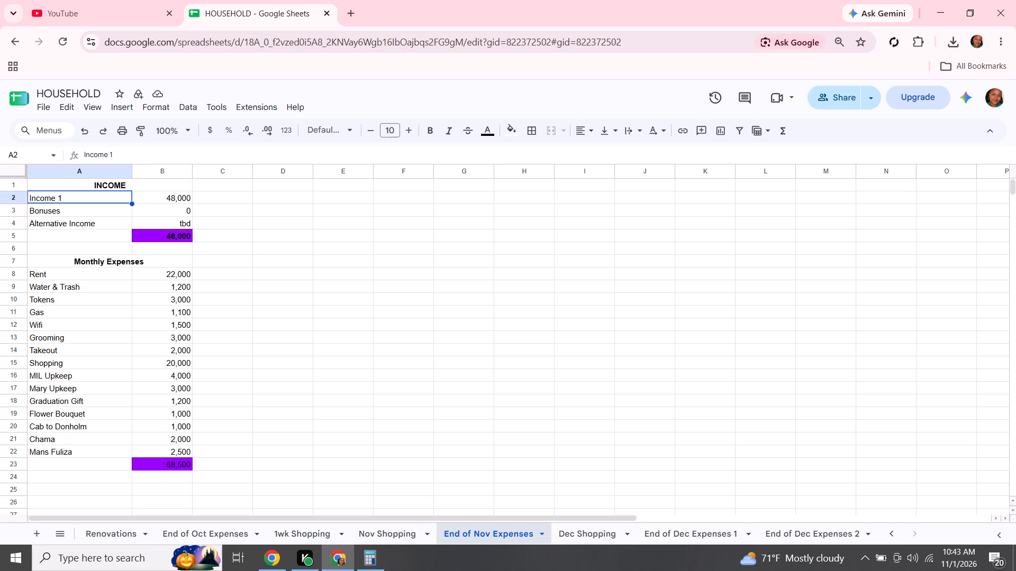
click(116, 155)
key(BackSpace)
key(BackSpace)
key(BackSpace)
key(BackSpace)
key(BackSpace)
key(BackSpace)
key(BackSpace)
key(BackSpace)
key(BackSpace)
key(BackSpace)
key(BackSpace)
key(BackSpace)
key(BackSpace)
key(BackSpace)
key(BackSpace)
key(BackSpace)
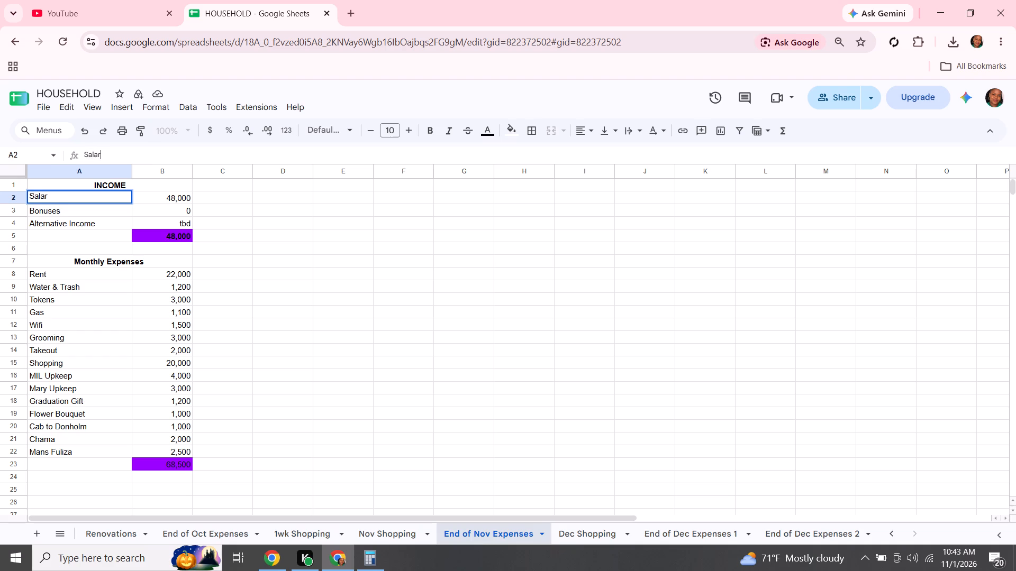
text(ies)
click(150, 205)
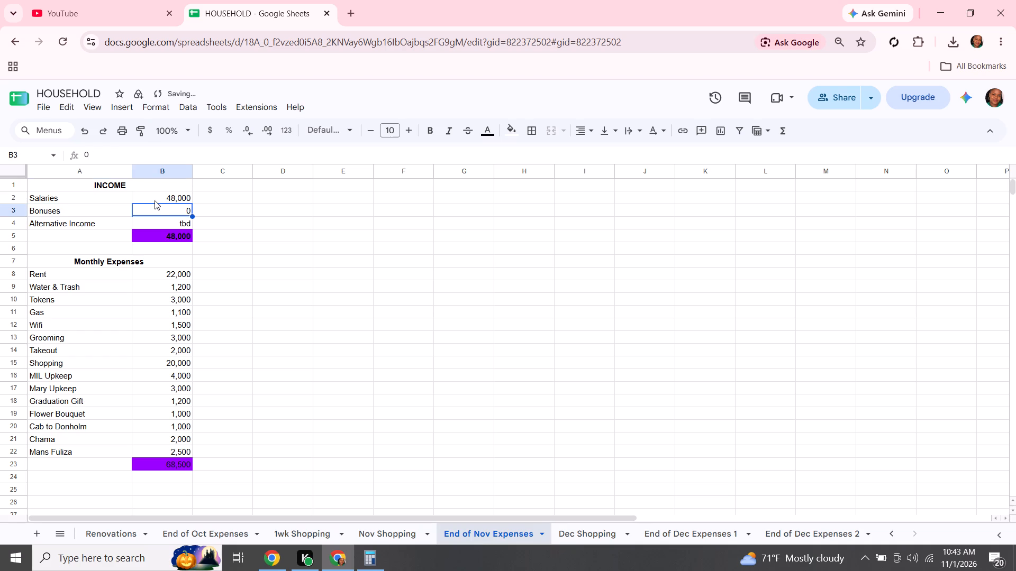
Set the Salaries amount in cell B2 of the End of Nov Expenses sheet to 68,000.
click(155, 200)
click(87, 154)
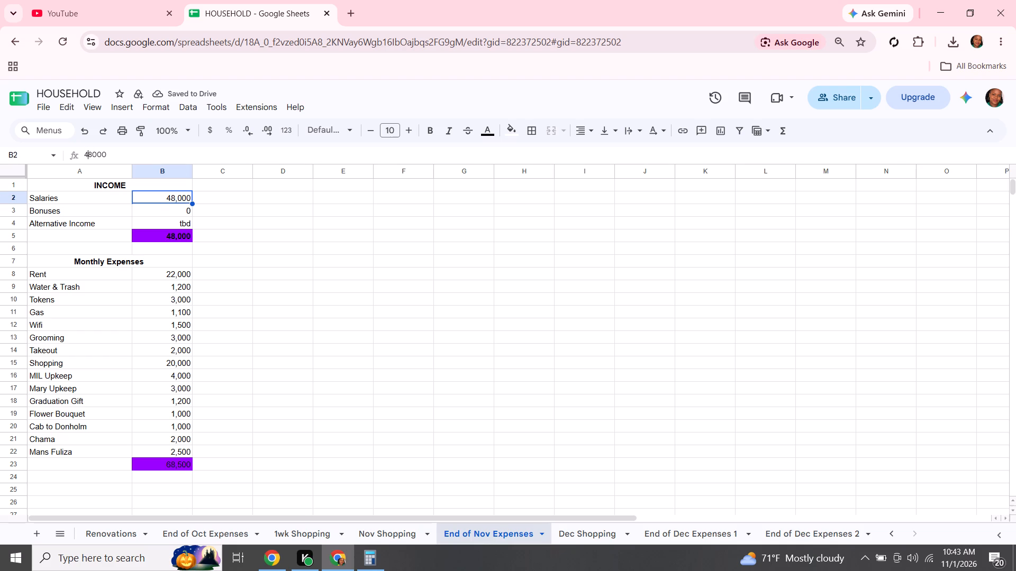
key(BackSpace)
key(6)
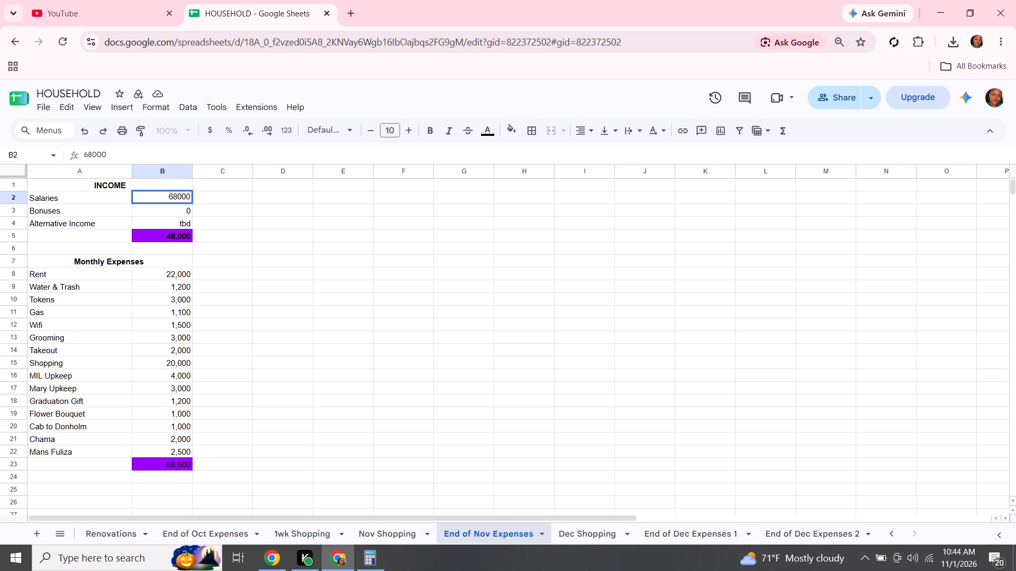
click(165, 213)
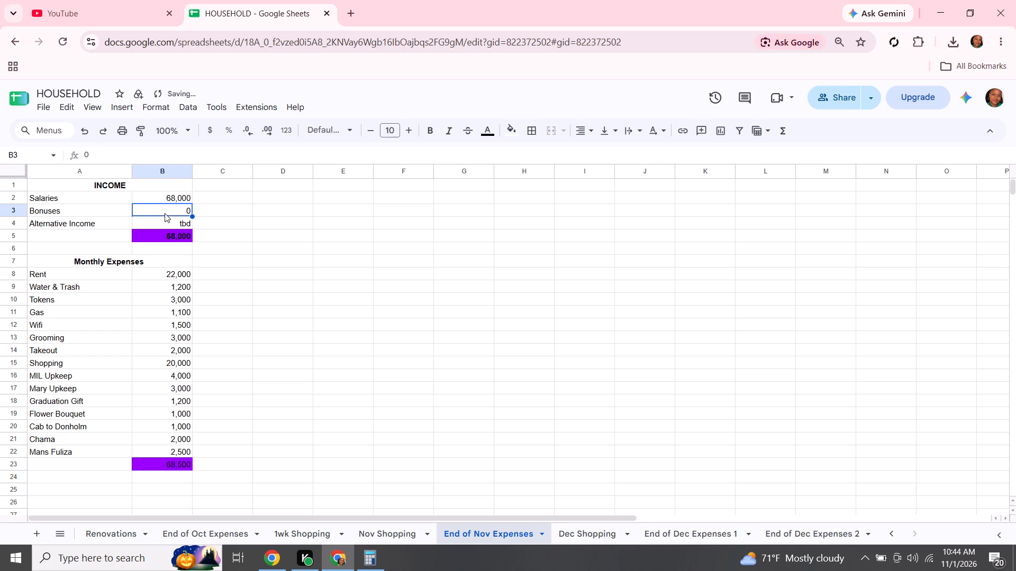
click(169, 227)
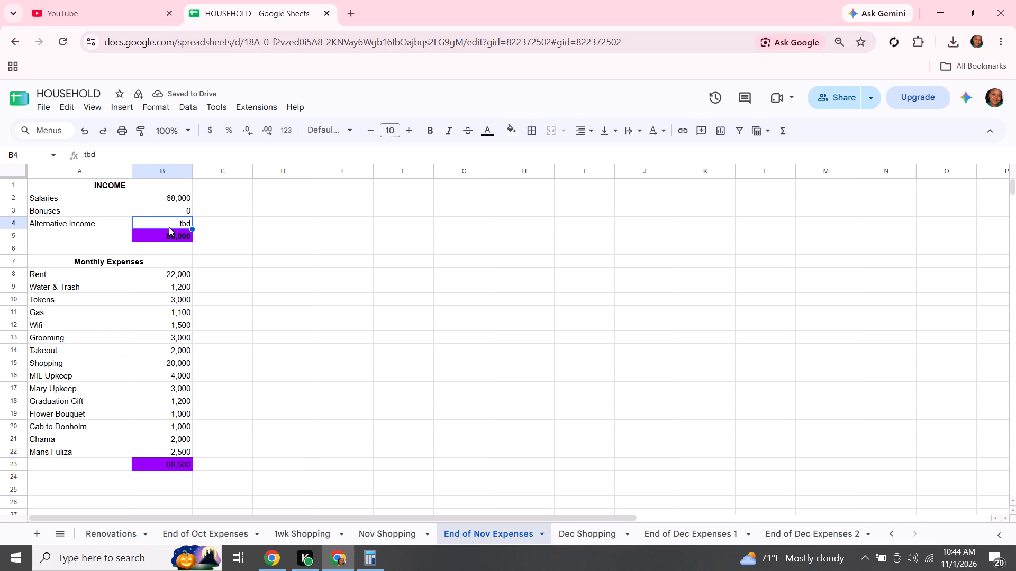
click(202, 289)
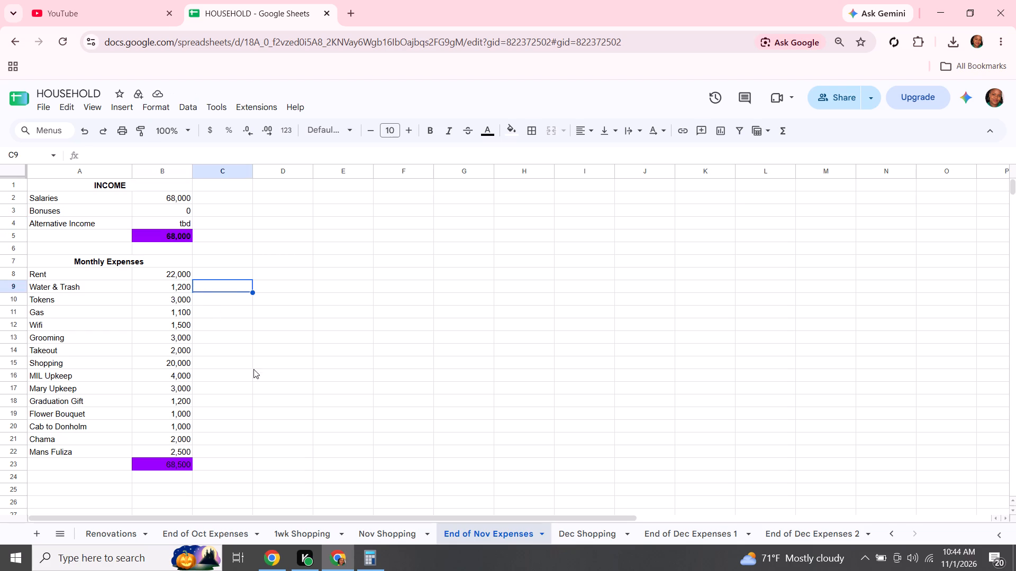
Change the "Main Income" label in cell A2 of the End of Oct Expenses sheet to "Salaries".
click(220, 532)
click(80, 198)
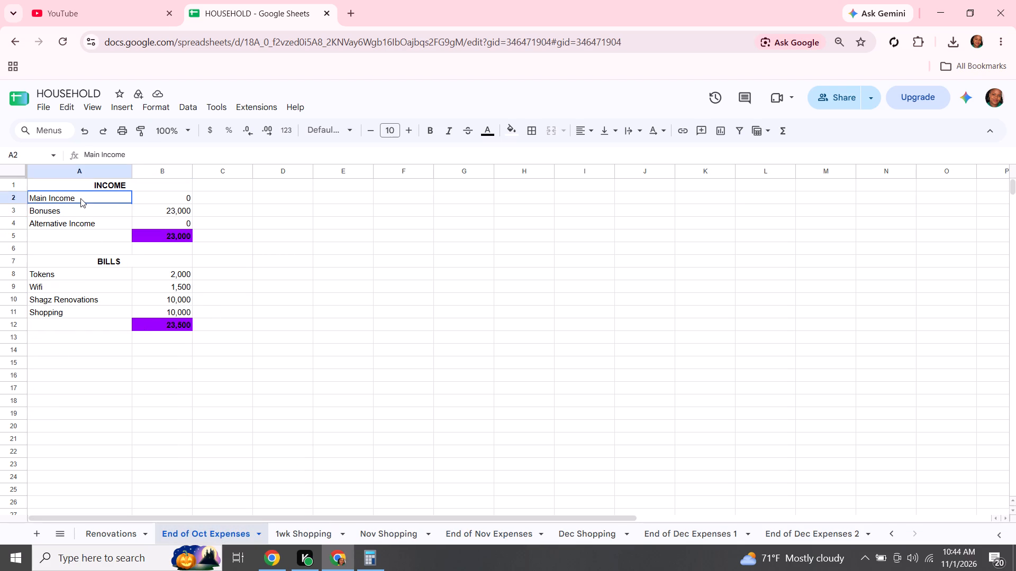
key(s)
text(alaries)
click(242, 357)
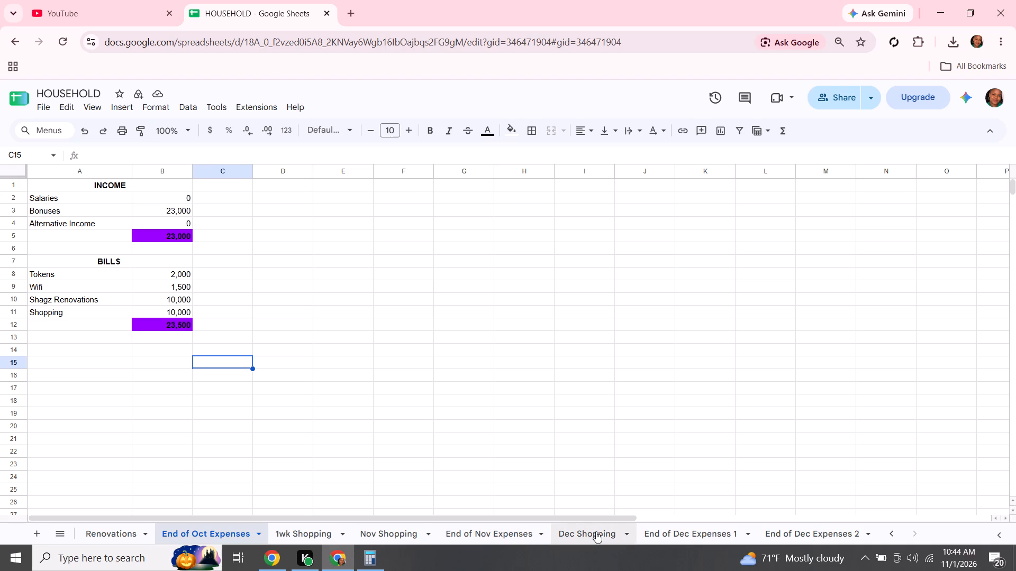
Delete the "Income 2" row from the income section of the End of Dec Expenses 1 sheet.
click(676, 529)
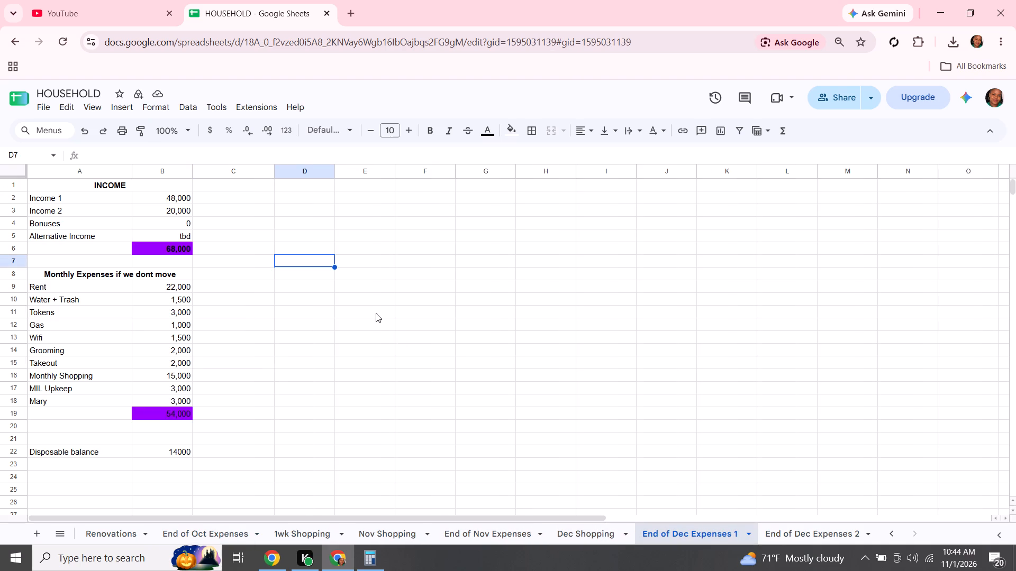
click(16, 209)
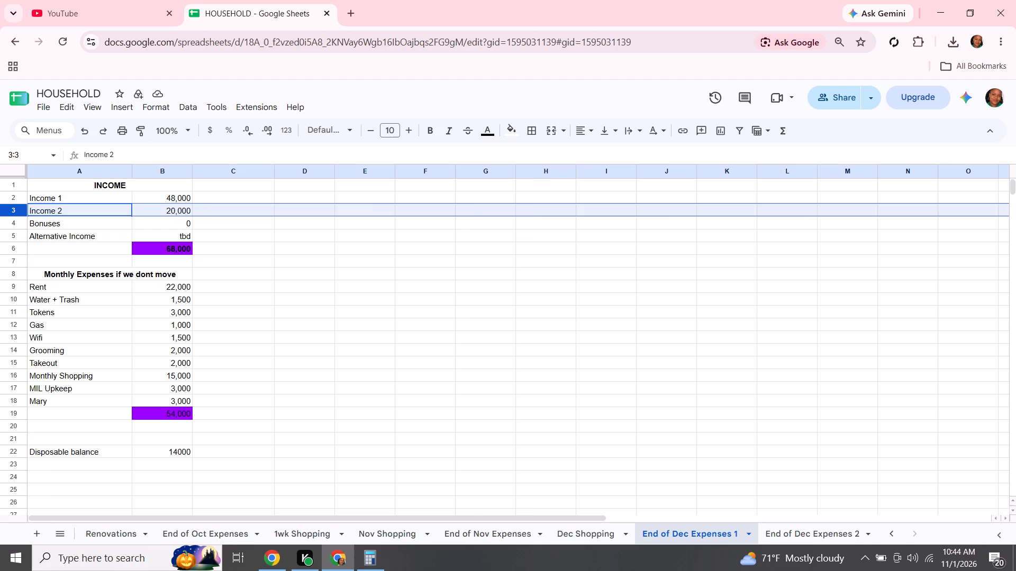
right_click(16, 209)
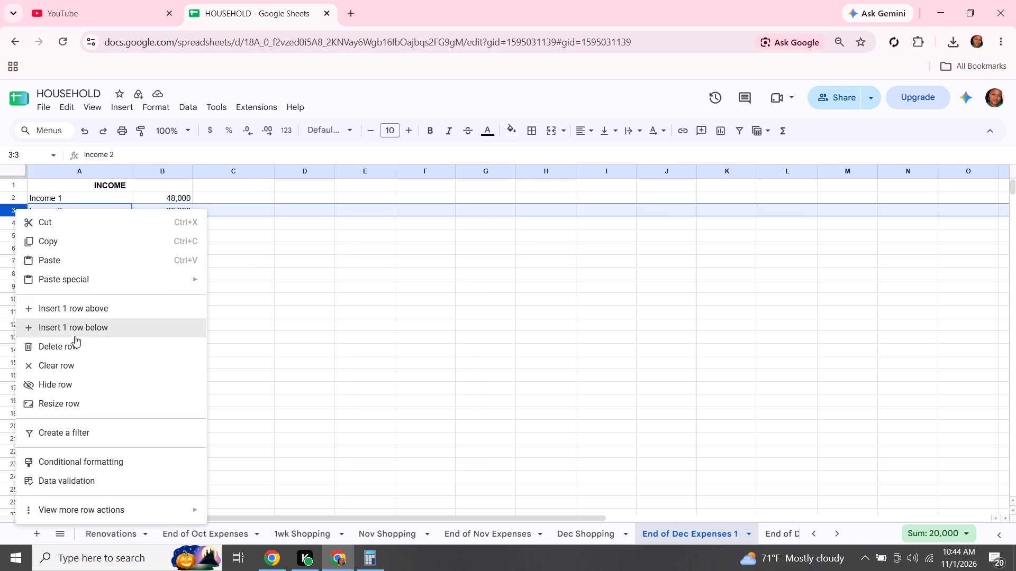
click(78, 347)
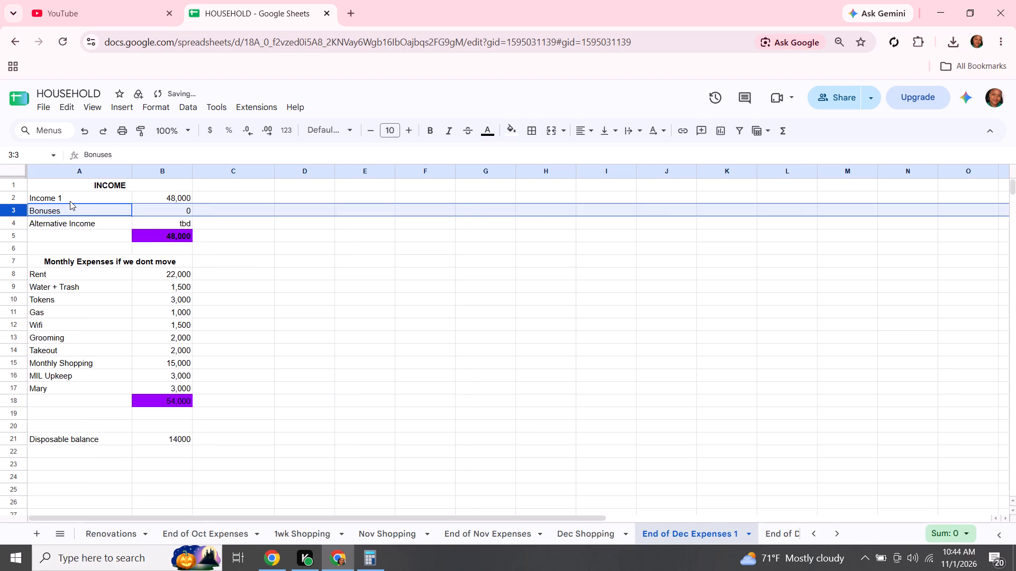
Change the "Income 1" label in cell A2 of the End of Dec Expenses 1 sheet to "Salaries".
click(70, 201)
key(s)
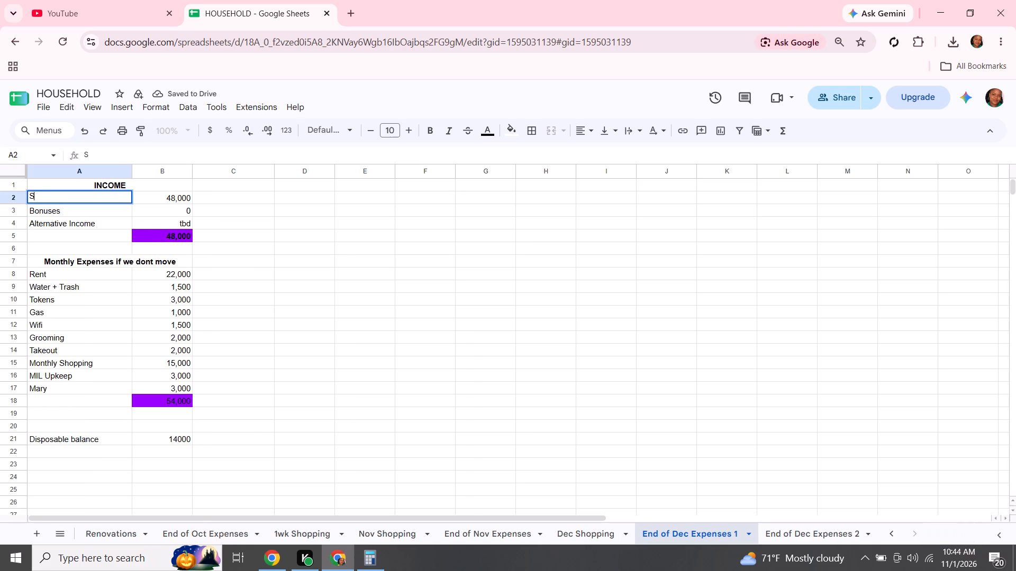
text(alaries)
click(343, 369)
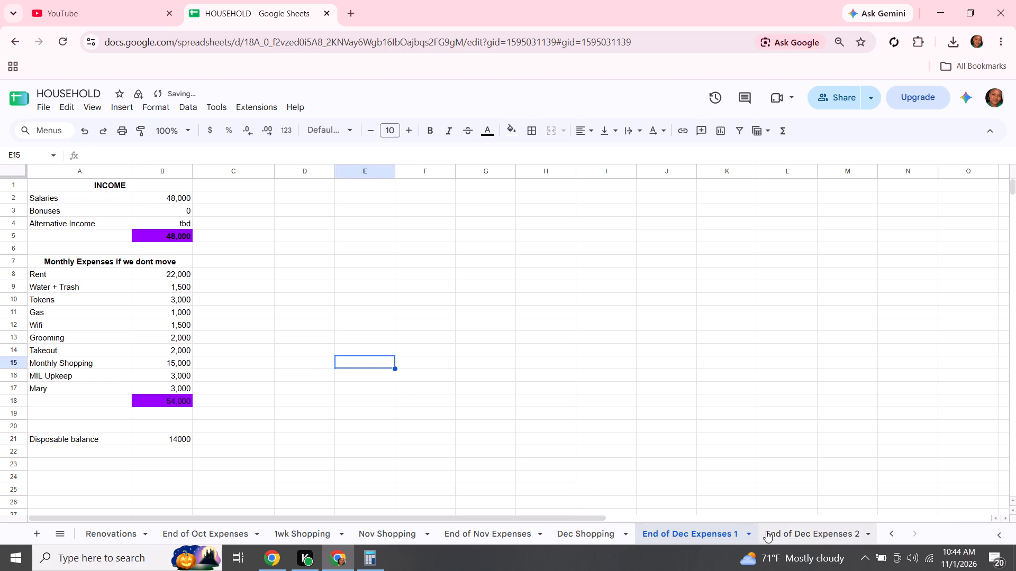
Delete the "Income 2" row from the income section of the End of Dec Expenses 2 sheet.
click(800, 526)
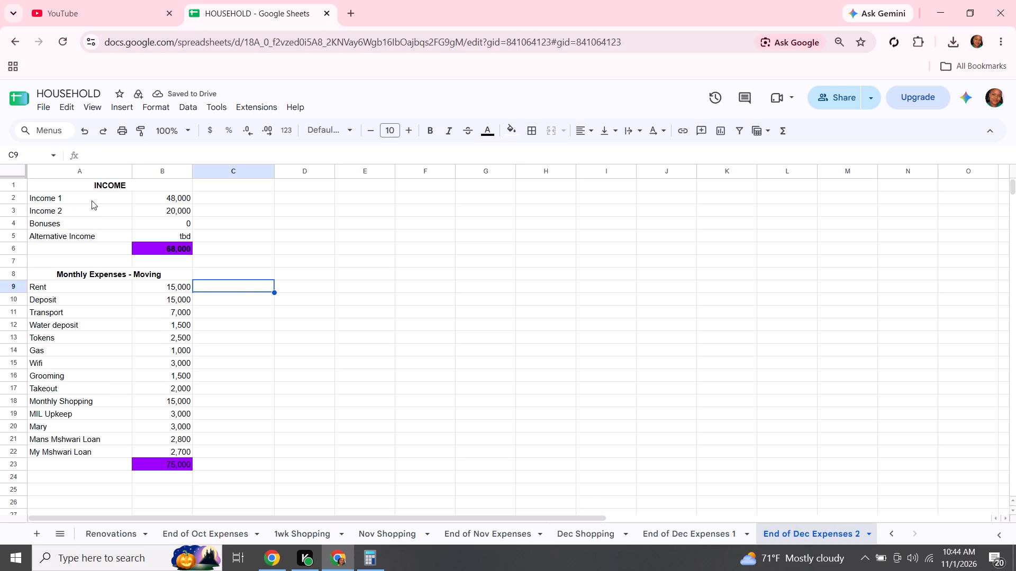
click(18, 208)
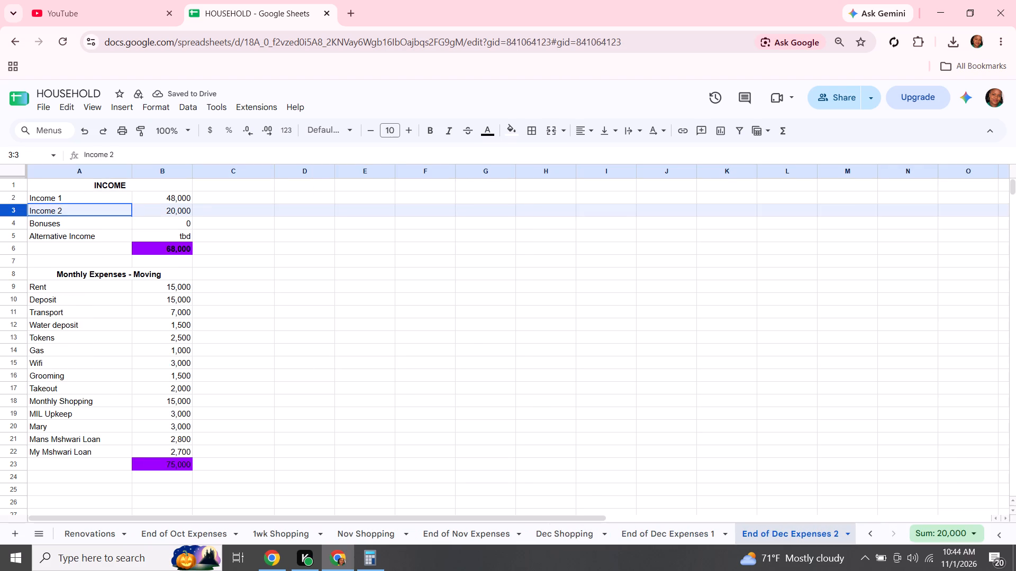
right_click(18, 208)
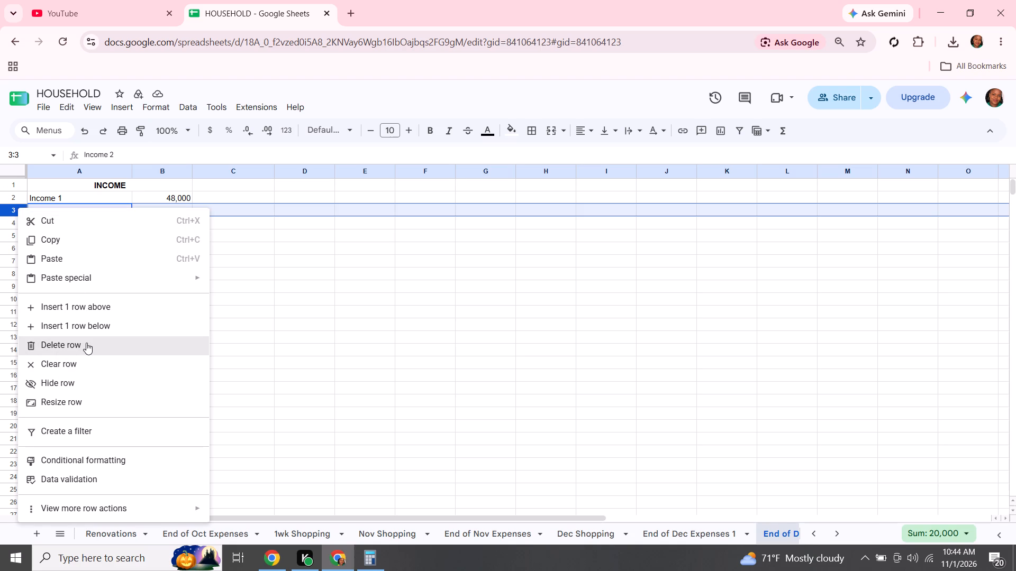
click(86, 343)
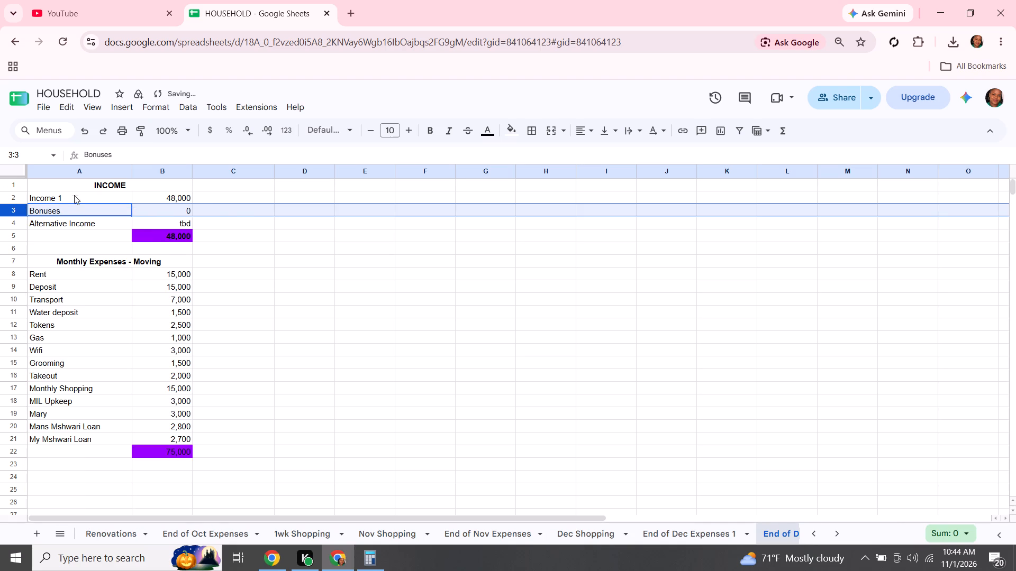
Change the "Income 1" label in cell A2 of the End of Dec Expenses 2 sheet to "Salaries".
click(74, 199)
key(s)
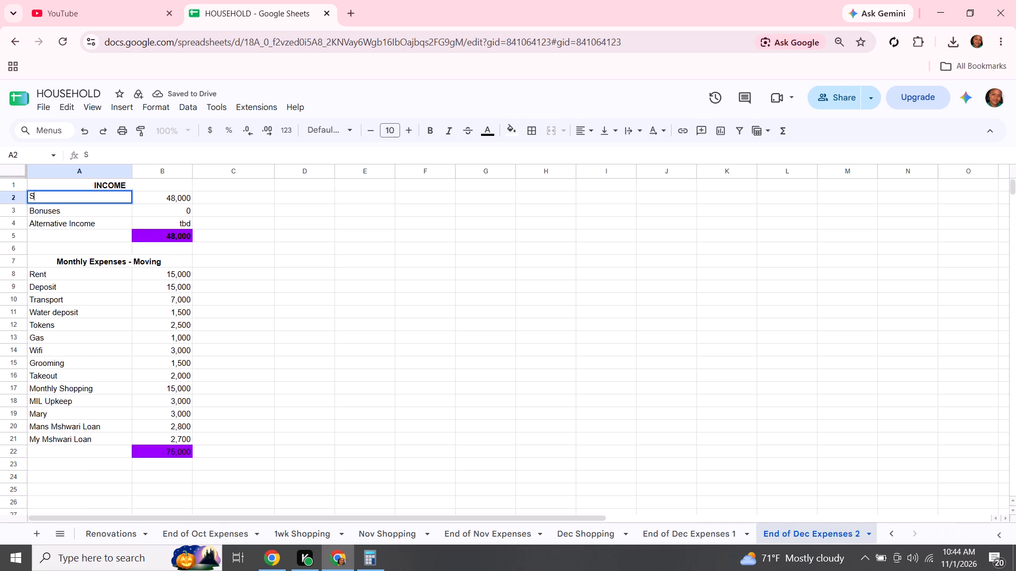
text(alaries)
click(267, 257)
Set the Salaries amount in cell B2 of the End of Dec Expenses 2 sheet to 68,000.
click(152, 195)
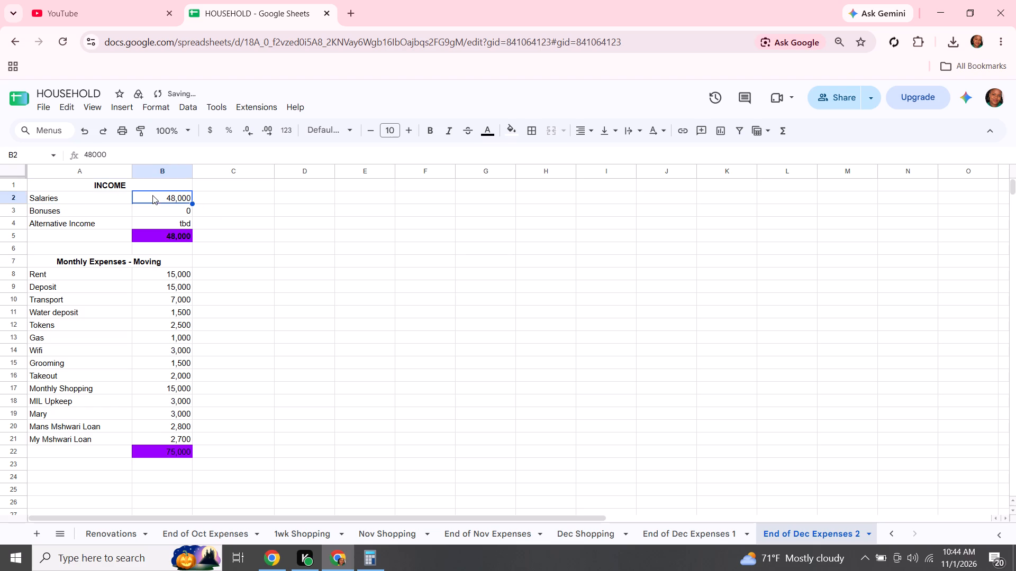
click(88, 156)
key(BackSpace)
key(6)
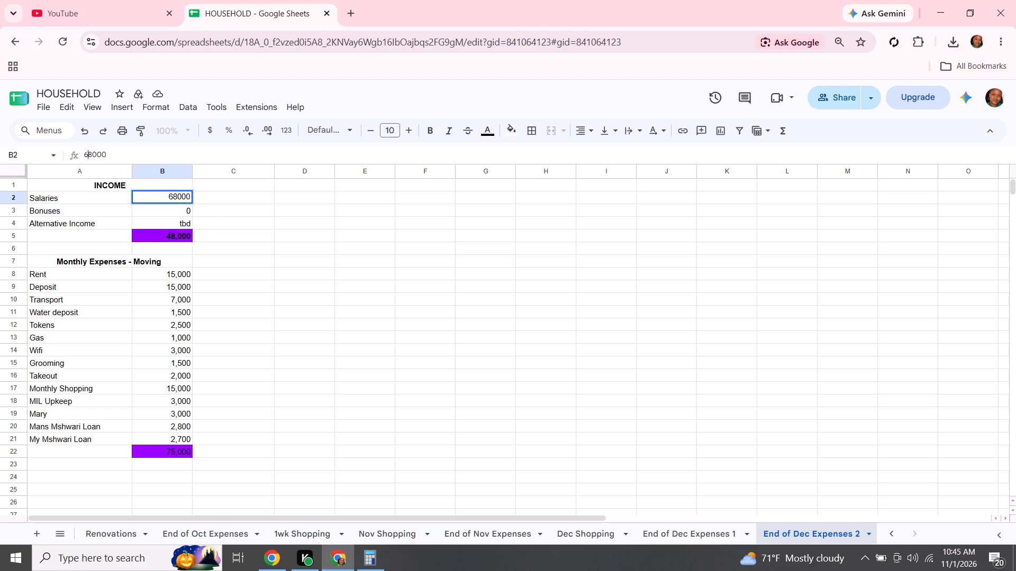
click(258, 275)
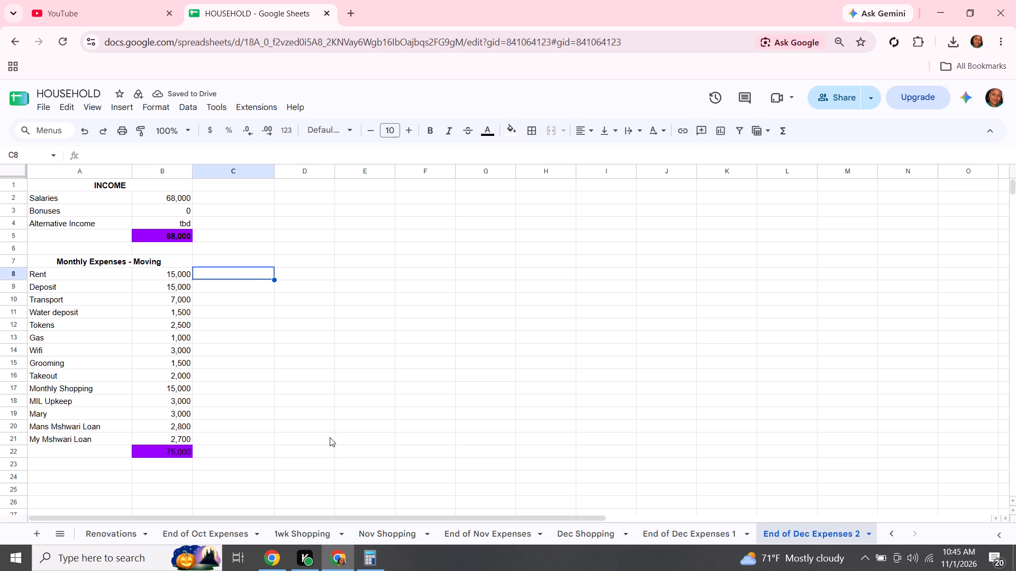
Set the Salaries amount in cell B2 of the End of Dec Expenses 1 sheet to 68,000.
click(686, 530)
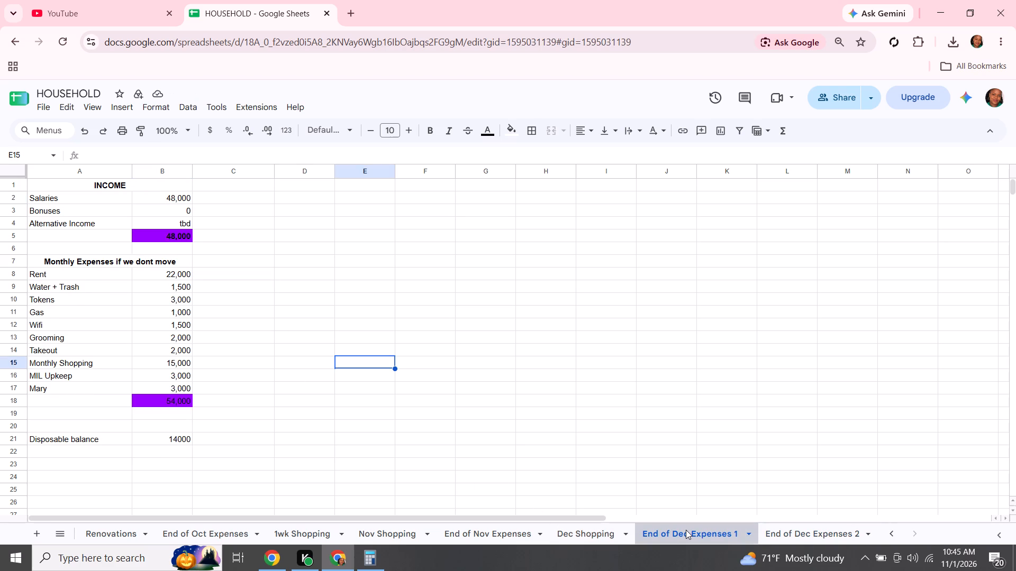
click(160, 195)
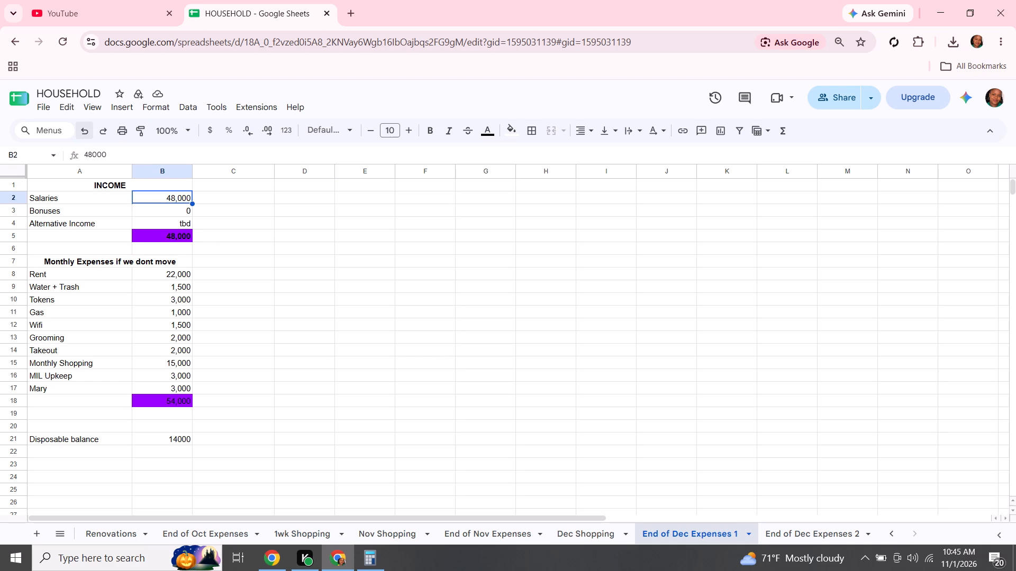
click(87, 157)
key(BackSpace)
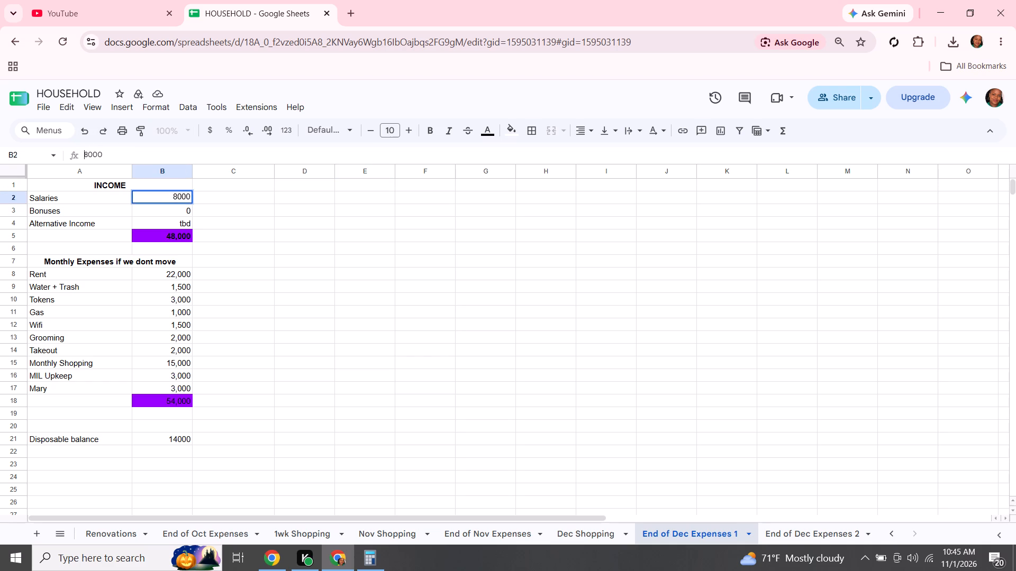
key(6)
click(248, 253)
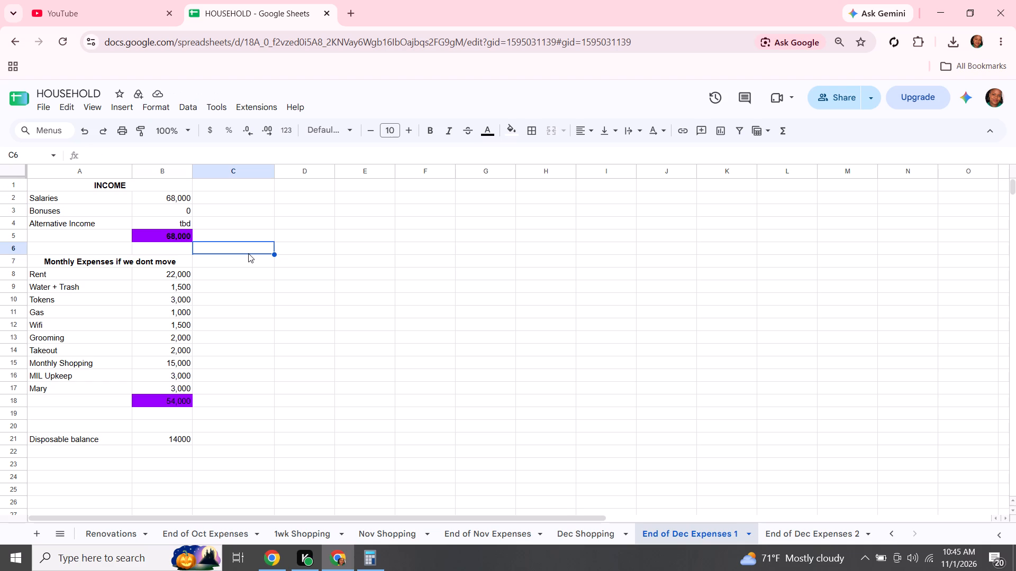
click(270, 337)
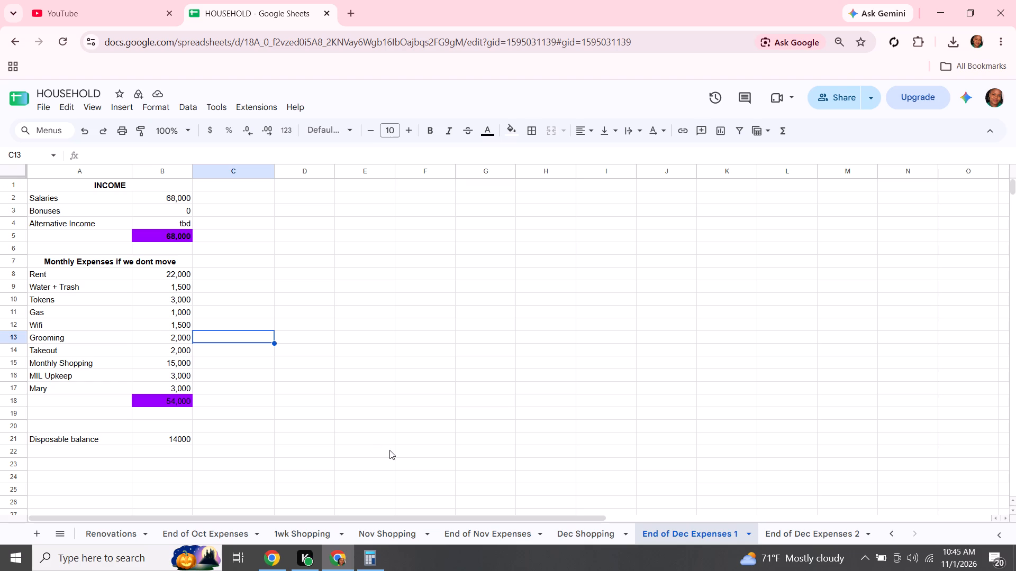
Add a "Disposable Balance" entry in row 26 of the End of Nov Expenses sheet with an amount of 0.
click(491, 534)
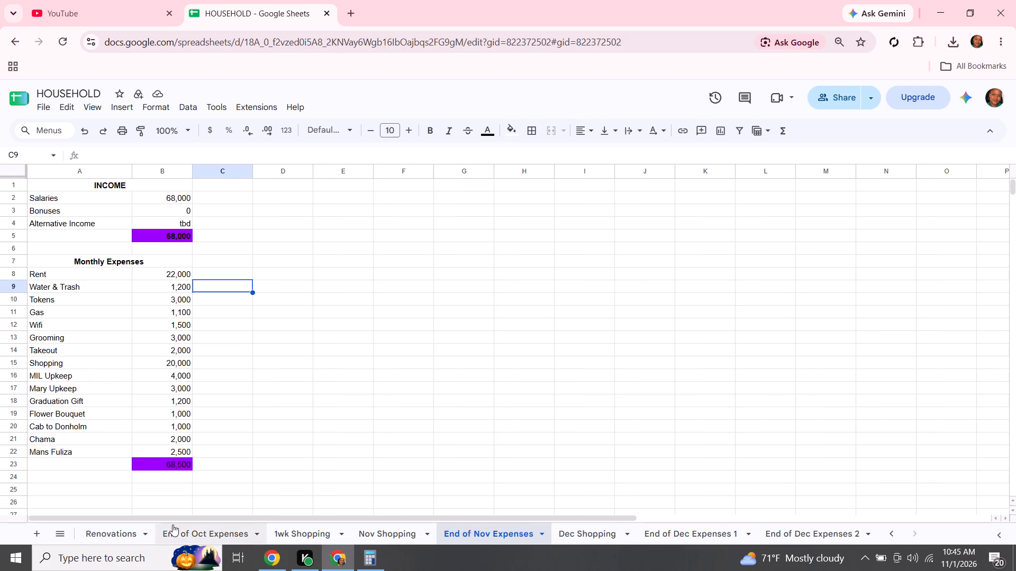
click(72, 499)
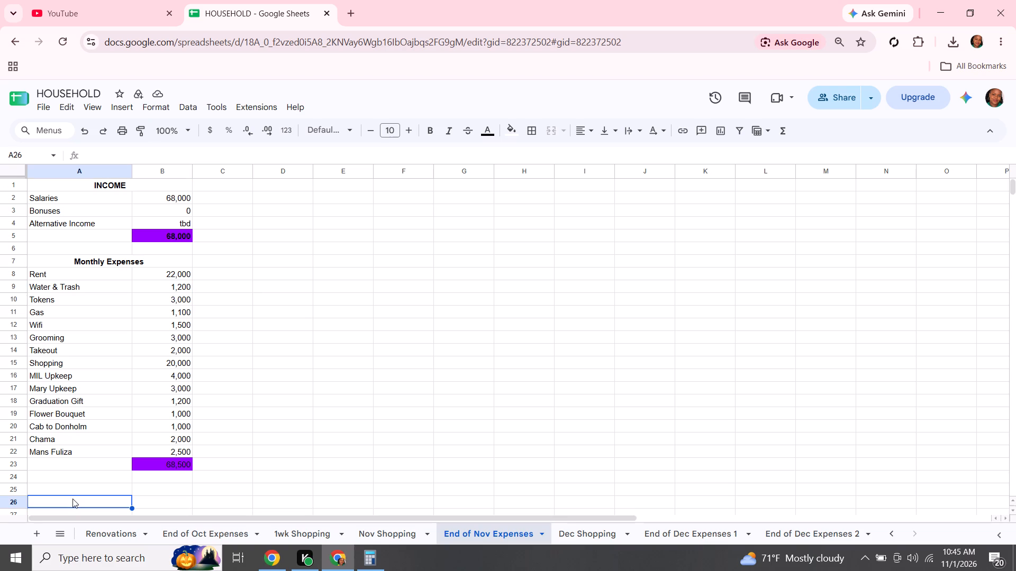
key(s)
key(BackSpace)
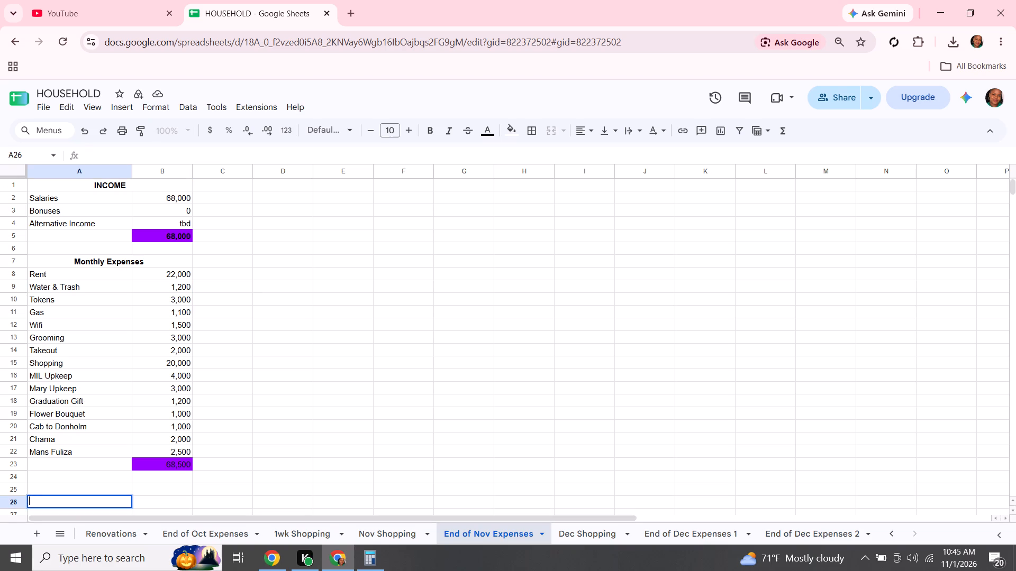
key(d)
text(isposable)
key(space)
text(alance)
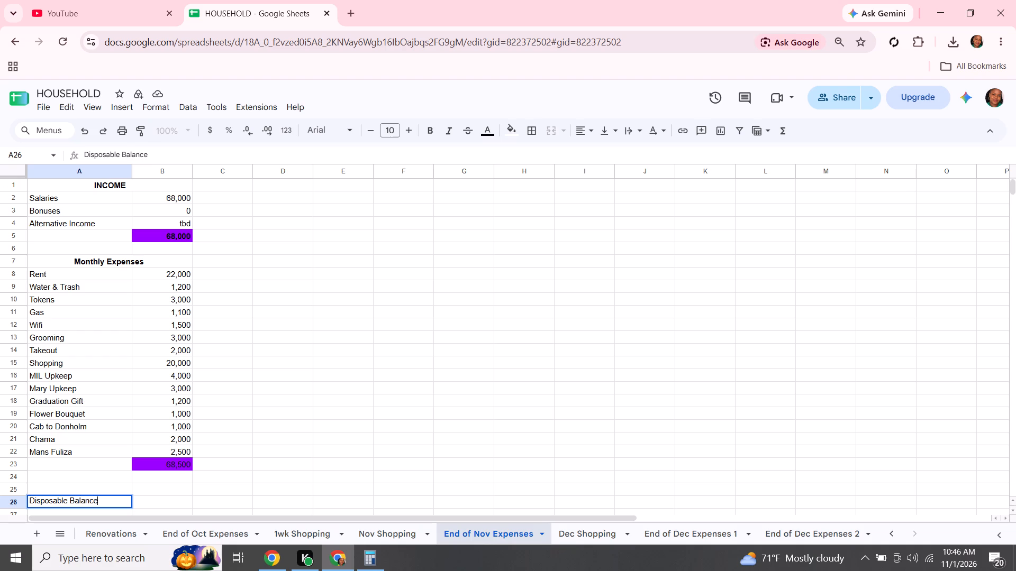
key(Right)
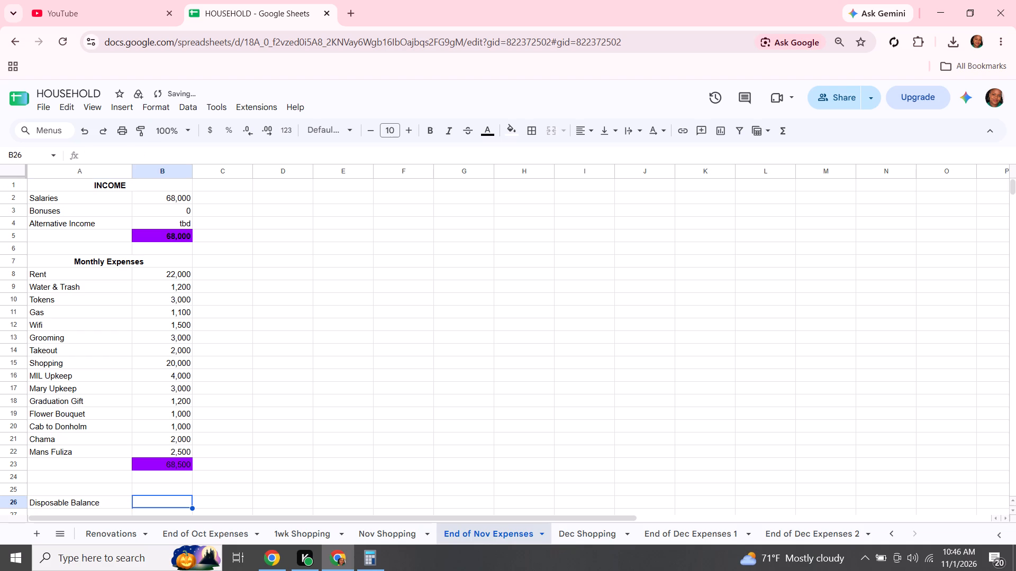
key(0)
key(Right)
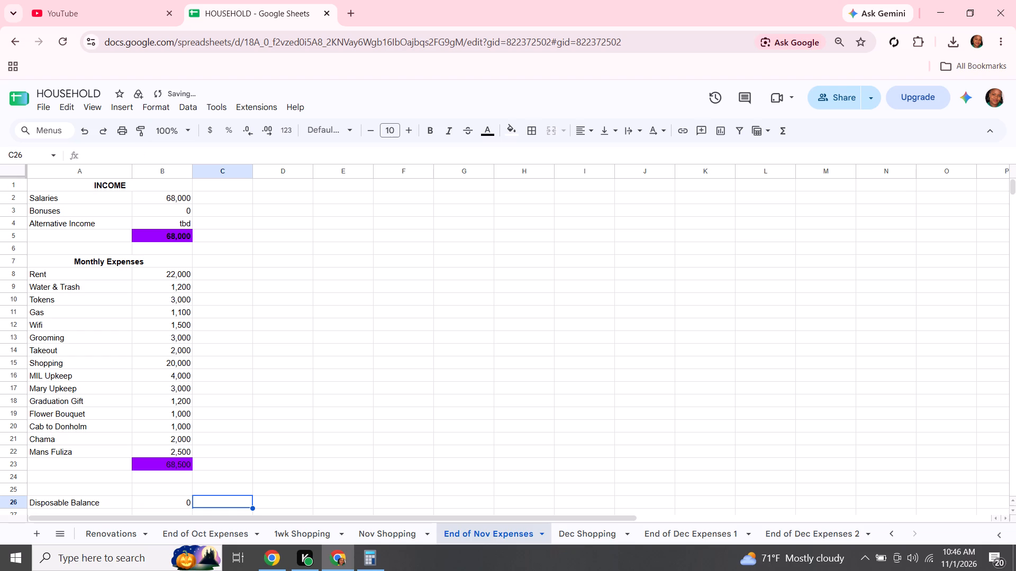
Add a "Disposable Balance" entry in row 15 of the End of Oct Expenses sheet with an amount of 0.
click(207, 531)
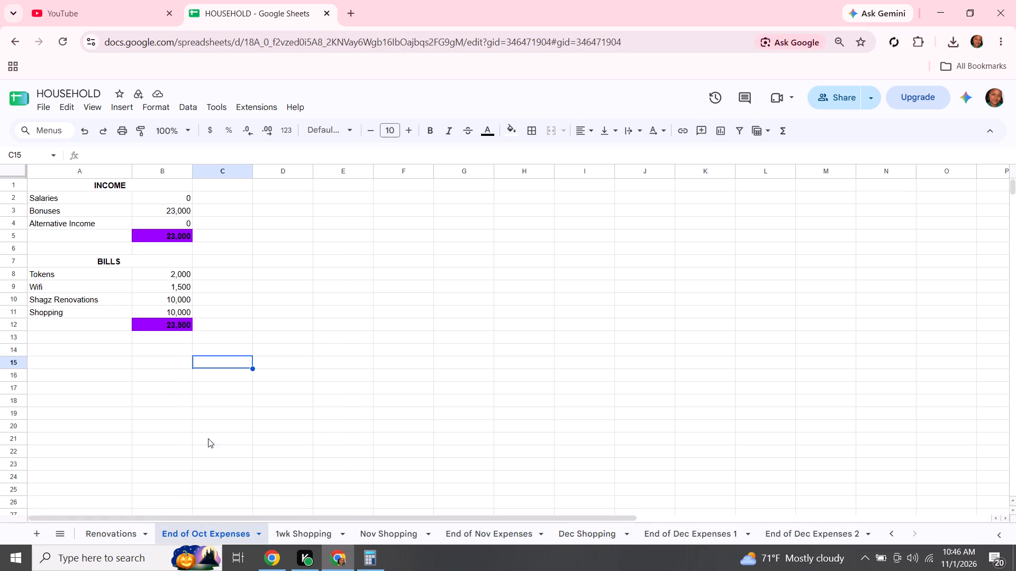
click(65, 363)
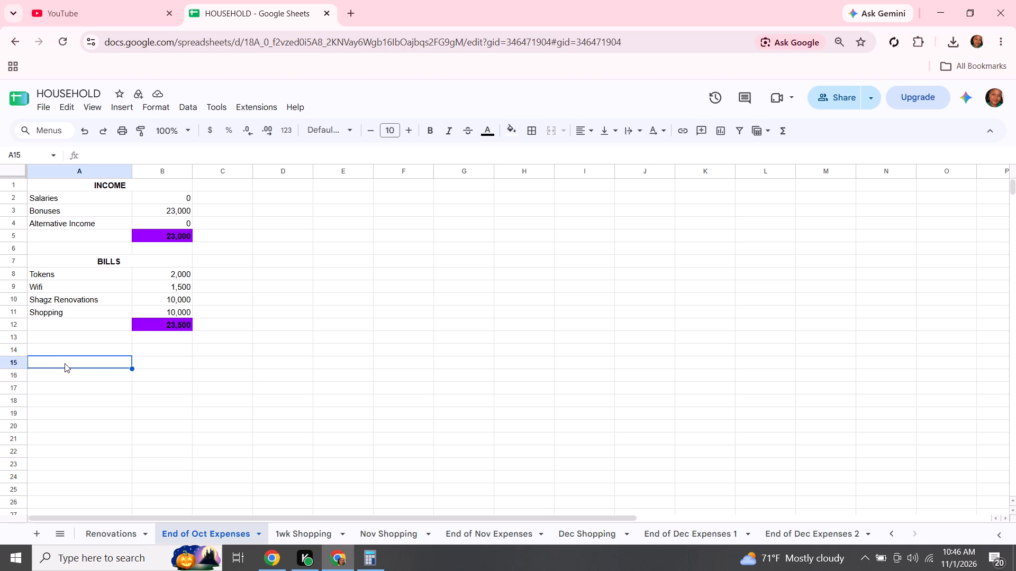
key(d)
text(isposable)
key(space)
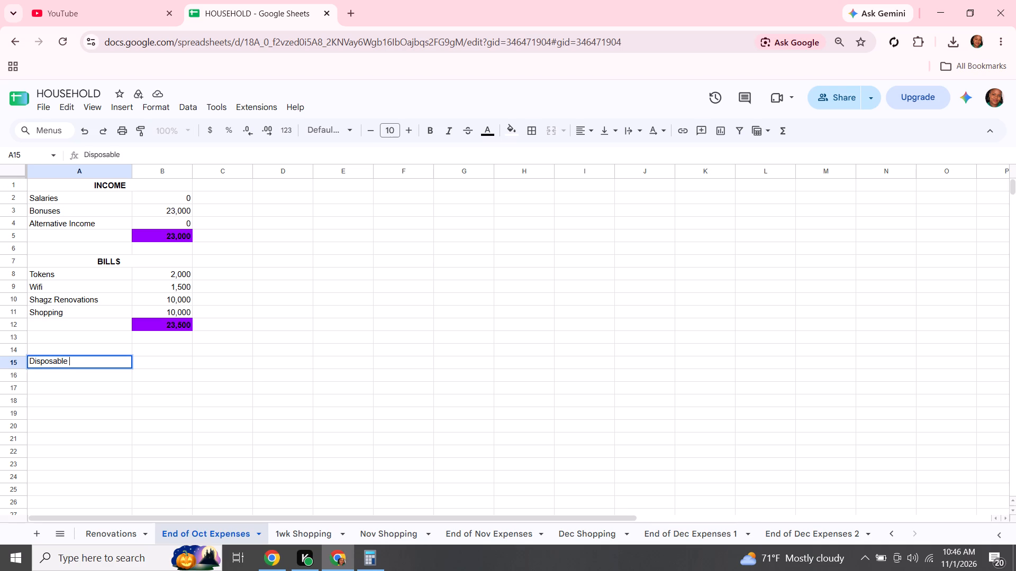
key(b)
text(ala)
text(nce)
key(Right)
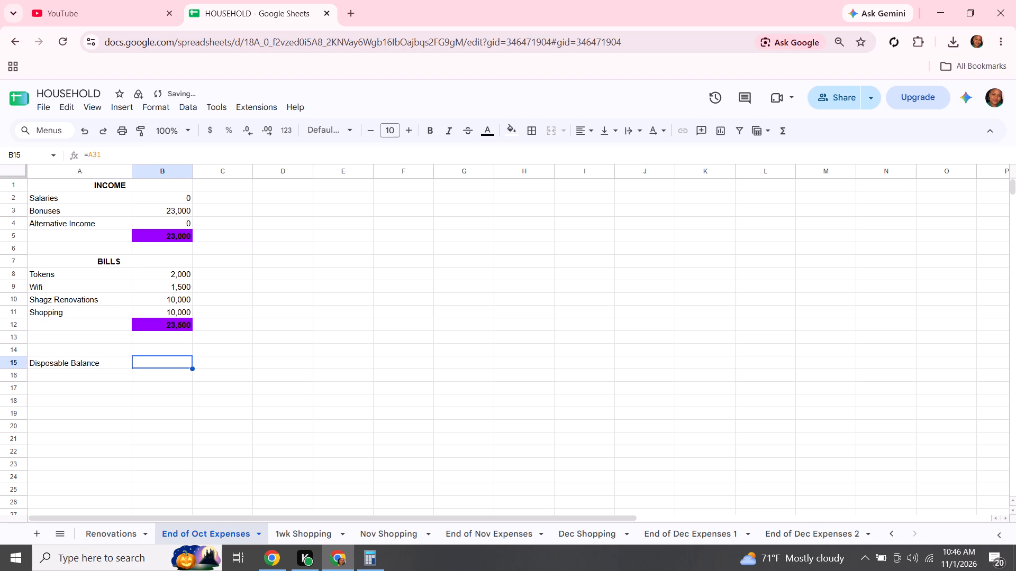
key(0)
key(Down)
key(Up)
Add a "Disposable Balance" label in cell A25 of the End of Dec Expenses 2 sheet.
click(672, 531)
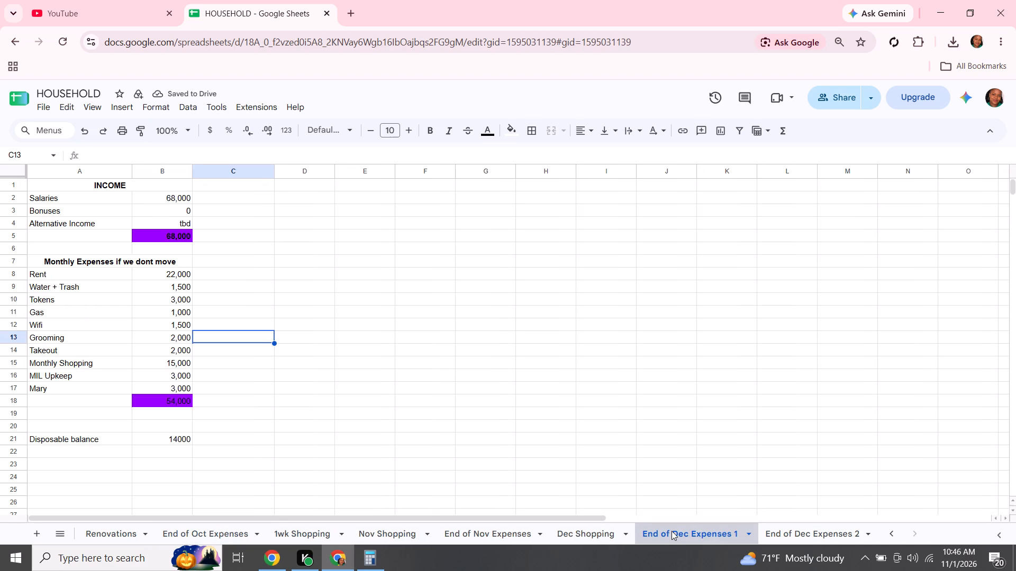
click(792, 529)
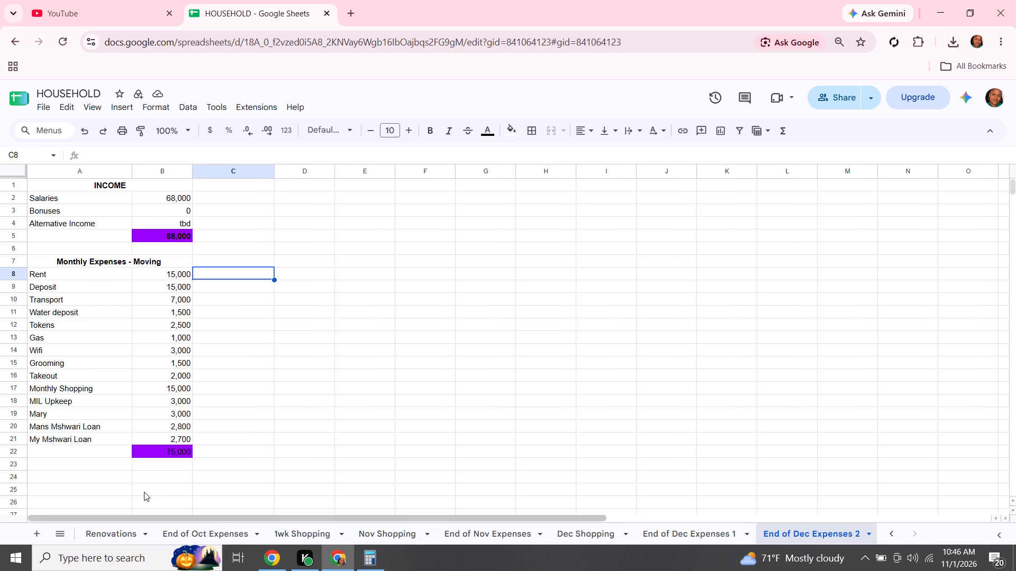
click(69, 486)
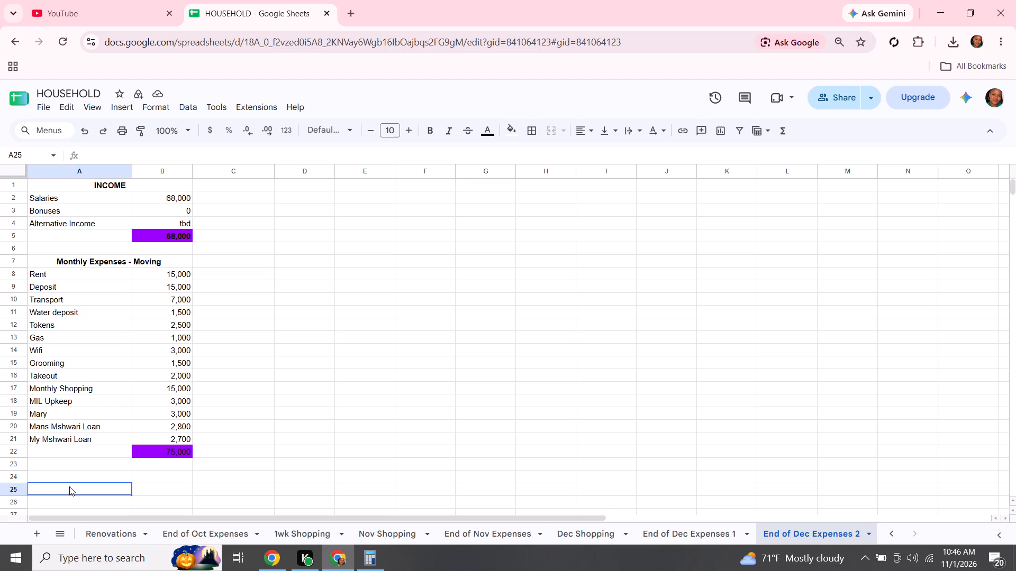
key(d)
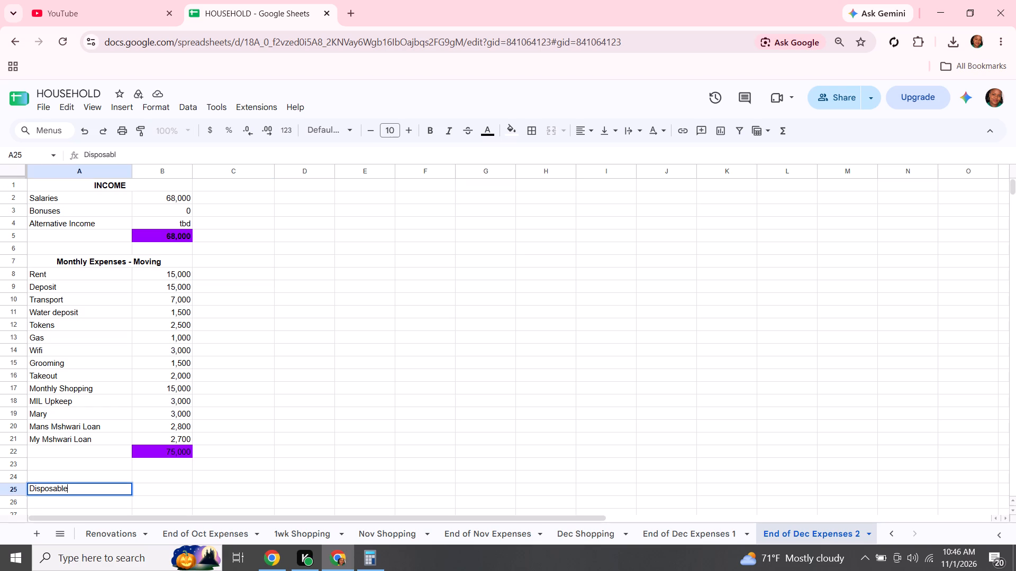
text(alance)
key(Right)
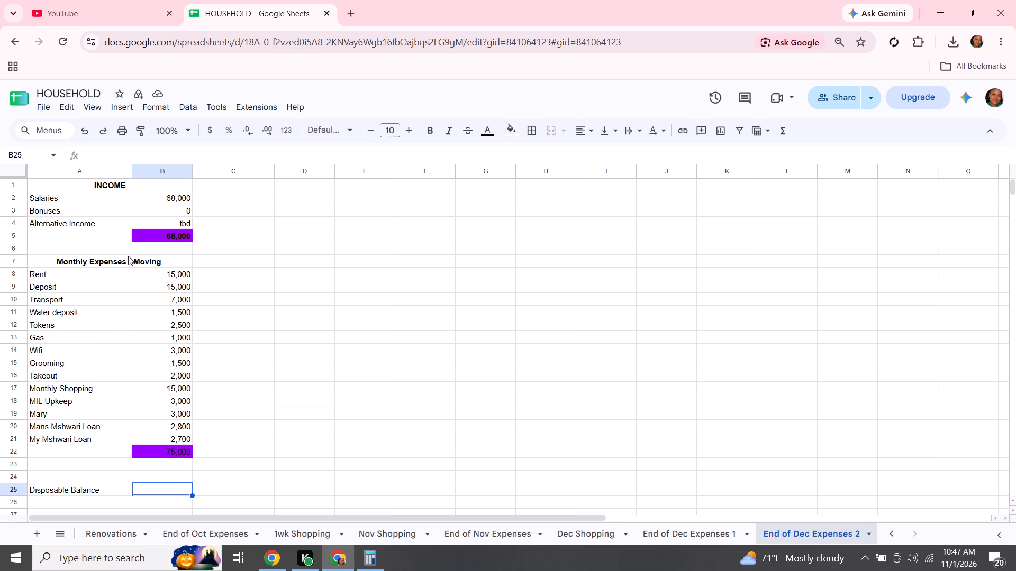
Change the row 7 heading of the End of Dec Expenses 2 sheet to "Expenses incase we Move to a 1 bedroom".
click(104, 261)
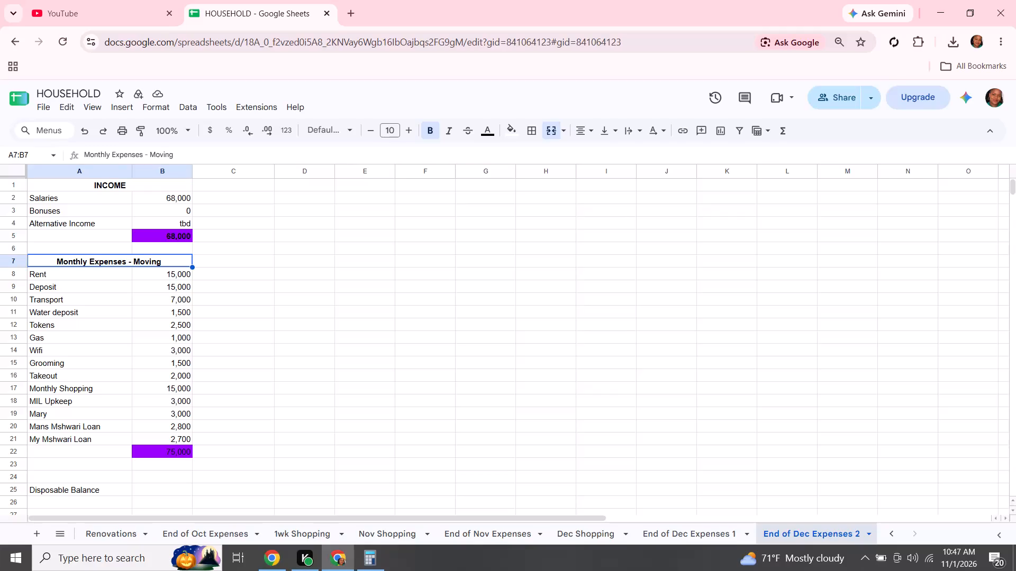
click(111, 155)
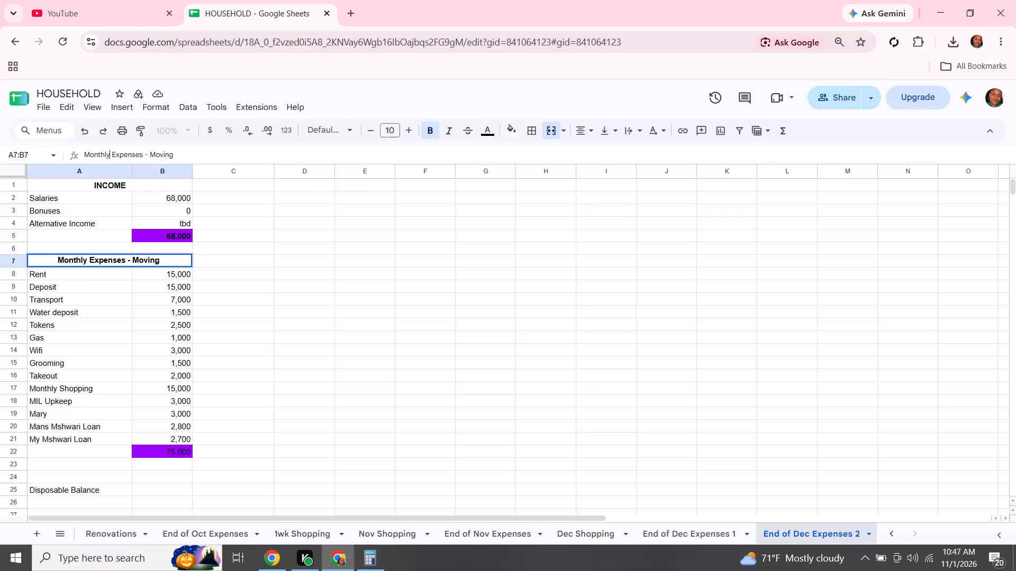
key(BackSpace)
key(BackSpace)
key(BackSpace)
key(BackSpace)
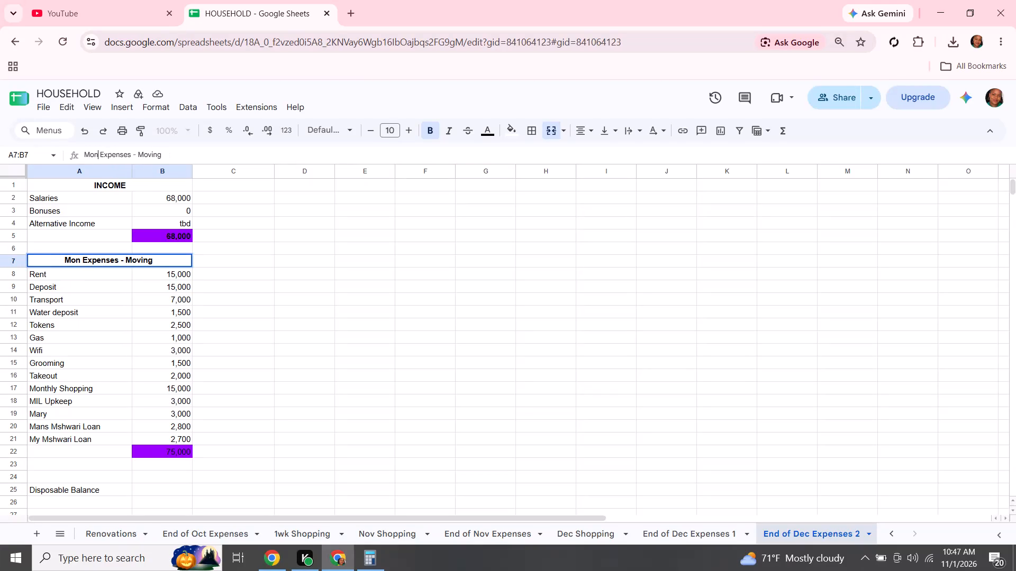
key(Right)
key(BackSpace)
key(BackSpace)
key(BackSpace)
key(BackSpace)
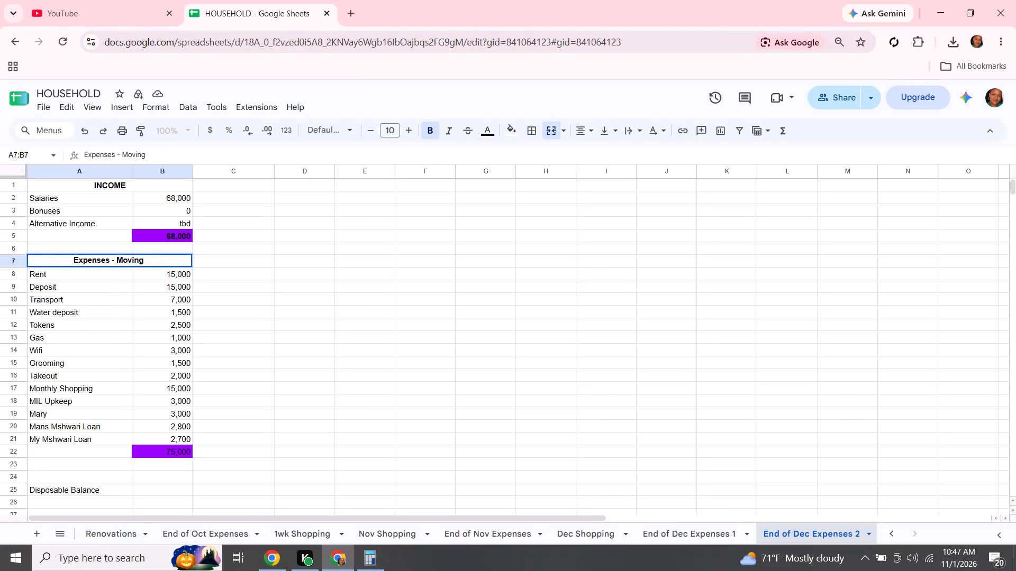
key(Right)
key(Right)
key(Right)
key(Right)
key(Right)
key(Right)
key(Right)
key(Right)
key(Right)
key(Right)
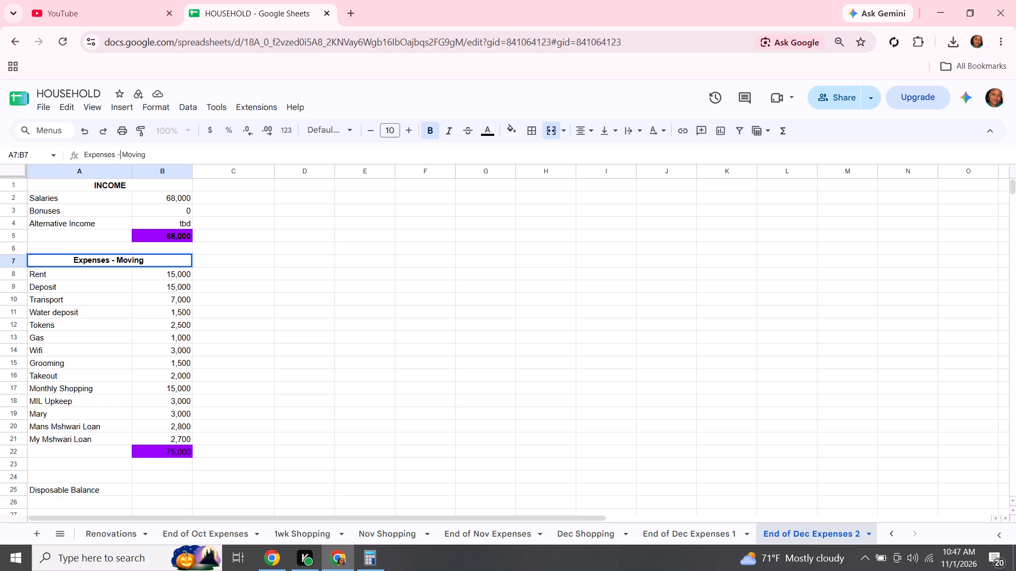
key(BackSpace)
text(incase)
key(space)
text(we)
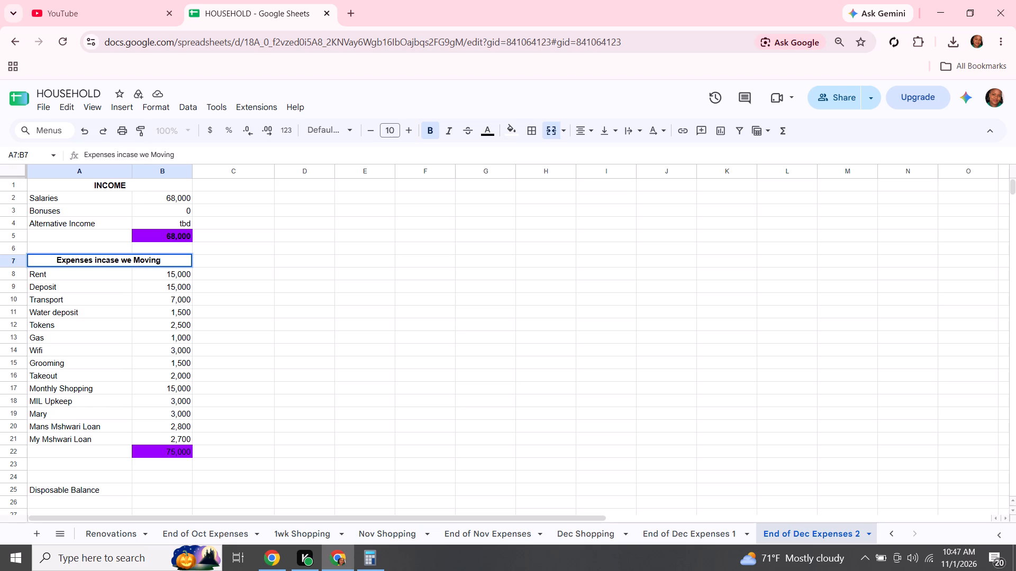
key(Right)
key(Right)
key(Right)
key(Right)
key(Right)
key(Right)
key(Right)
key(BackSpace)
key(BackSpace)
key(BackSpace)
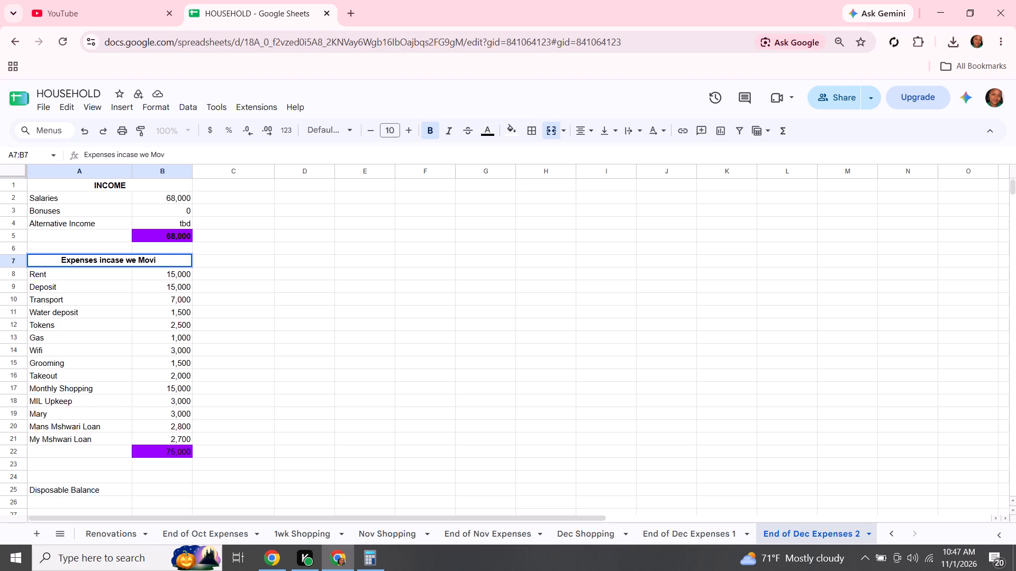
key(e)
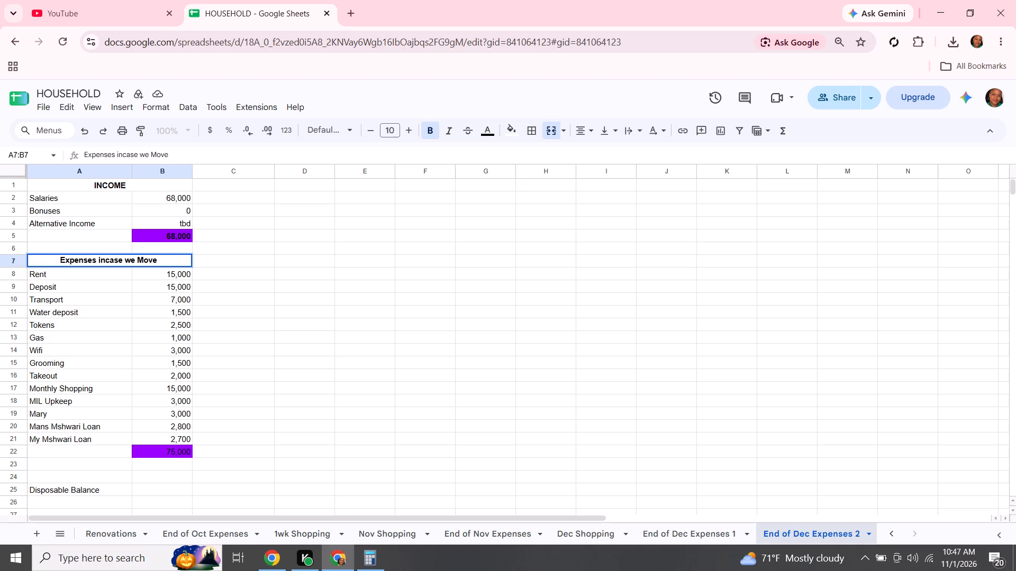
key(space)
text(houses)
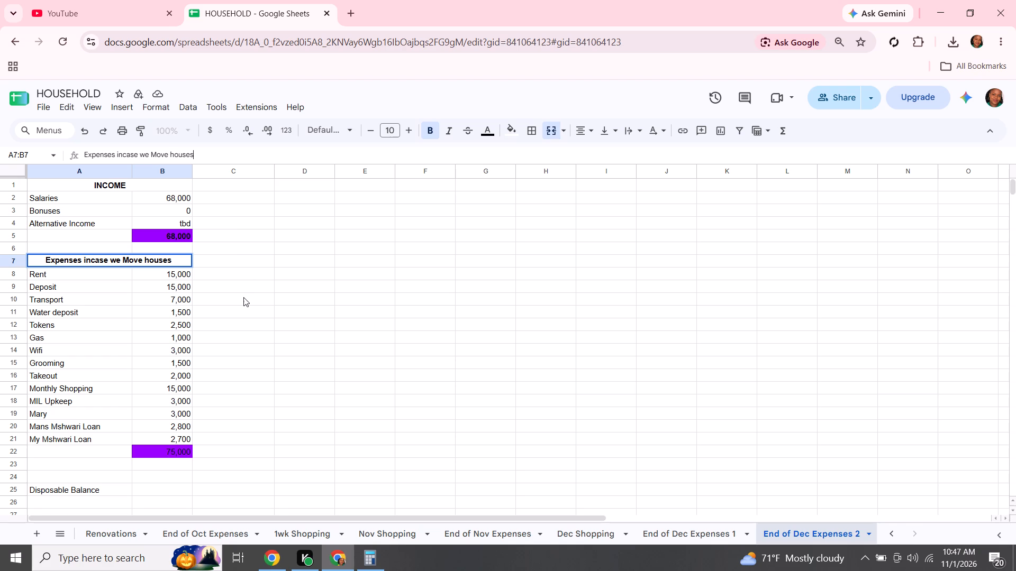
key(BackSpace)
key(BackSpace)
key(BackSpace)
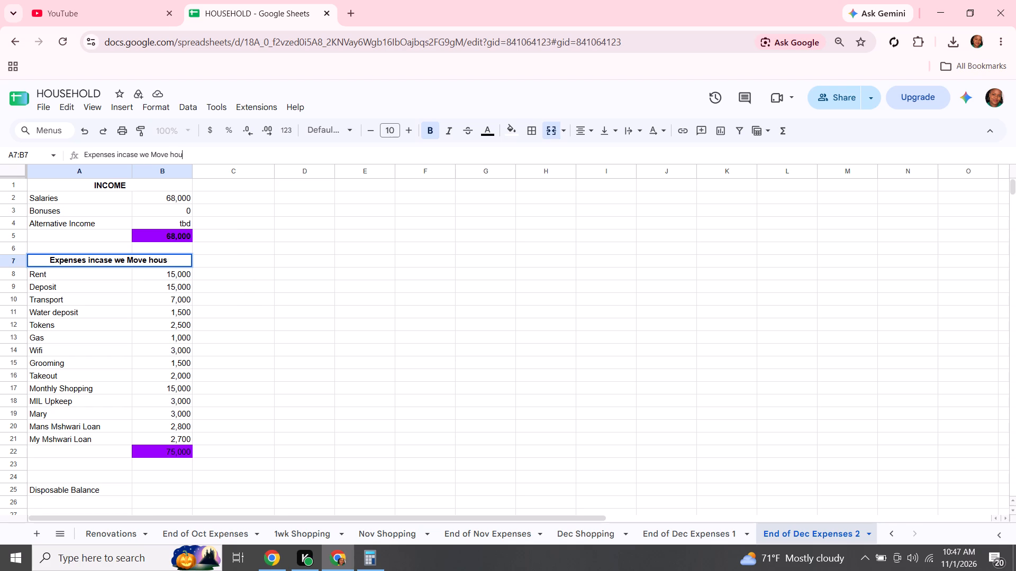
key(BackSpace)
key(BackSpace)
key(BackSpace)
text(to a 1)
key(space)
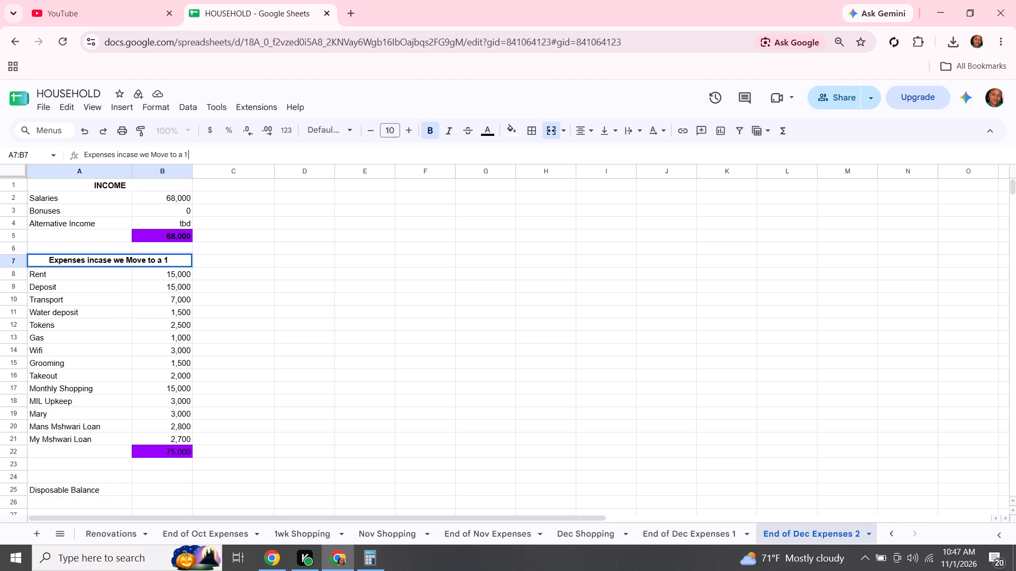
text(bedroom)
click(371, 482)
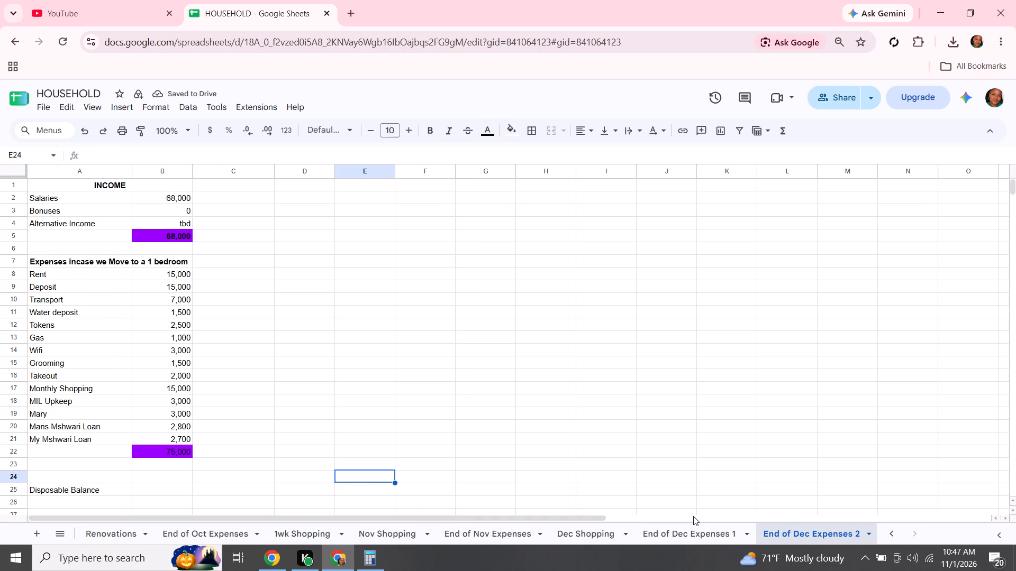
Change the row 7 heading of the End of Dec Expenses 1 sheet to "Expenses if we dont move to a 1 bedroom".
click(704, 535)
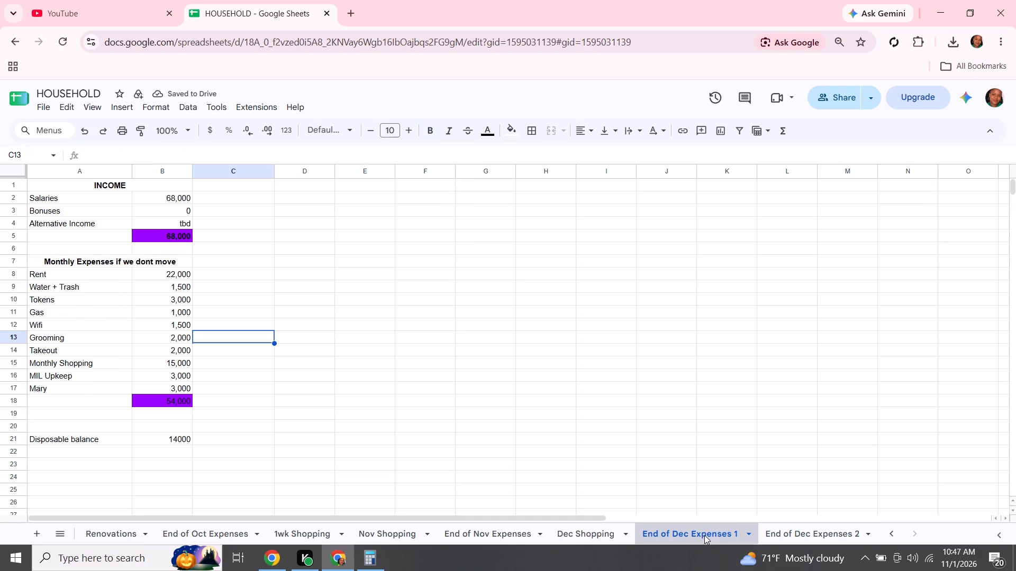
click(130, 256)
click(114, 152)
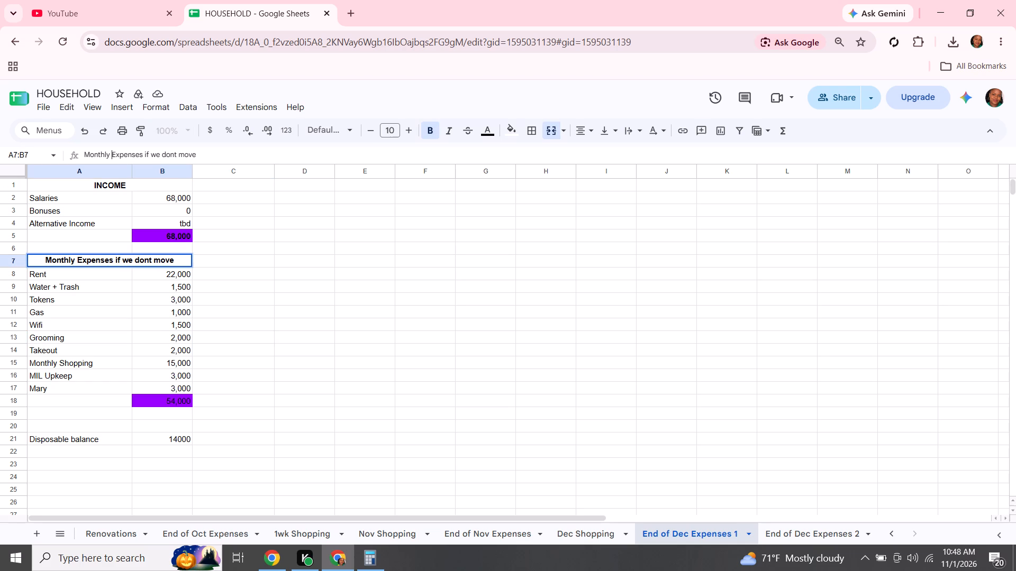
key(BackSpace)
key(BackSpace)
key(BackSpace)
key(BackSpace)
key(BackSpace)
key(BackSpace)
key(BackSpace)
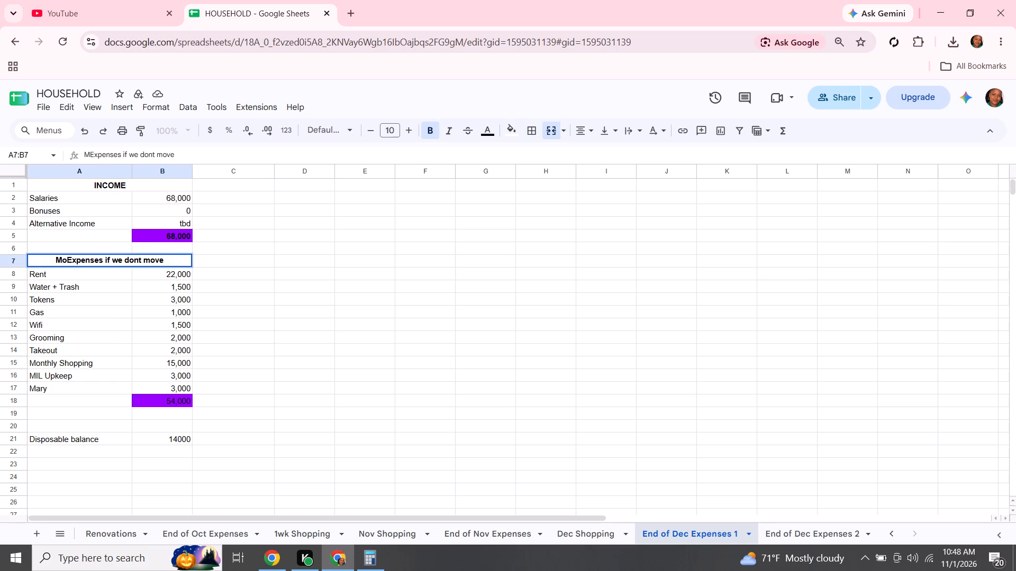
key(BackSpace)
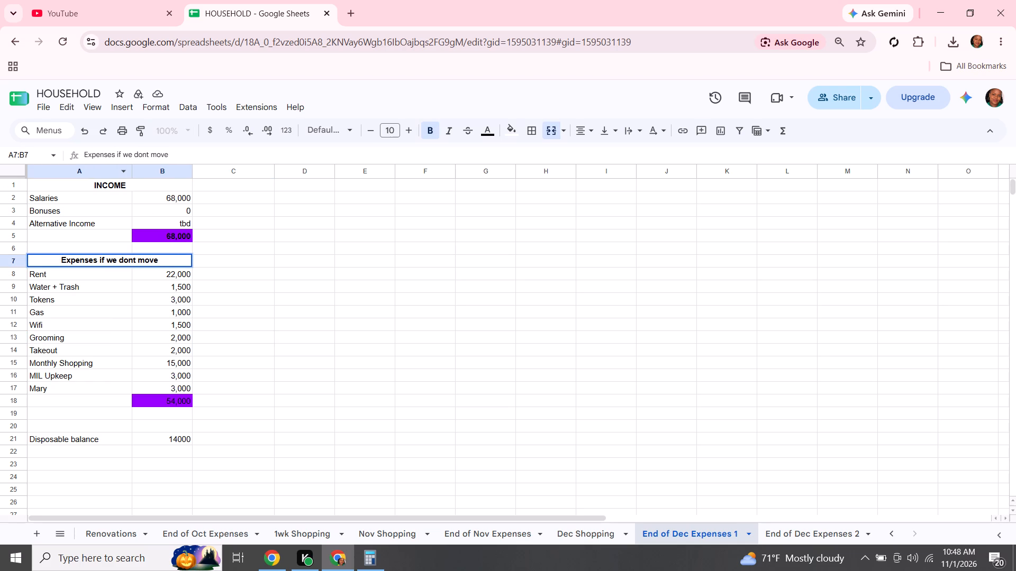
click(182, 153)
text(ou)
key(BackSpace)
key(BackSpace)
key(BackSpace)
text(to a 1 bedroom)
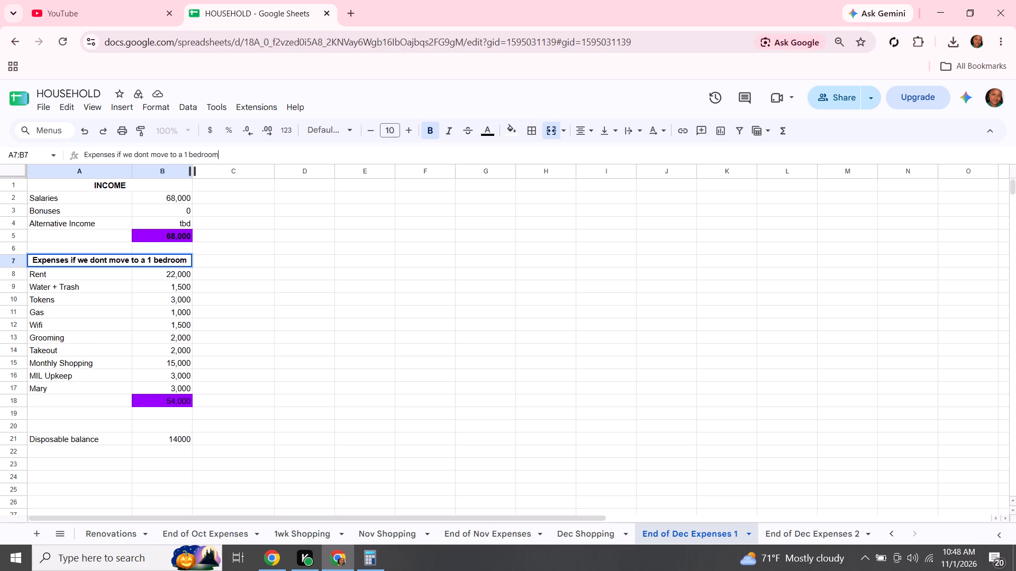
click(261, 358)
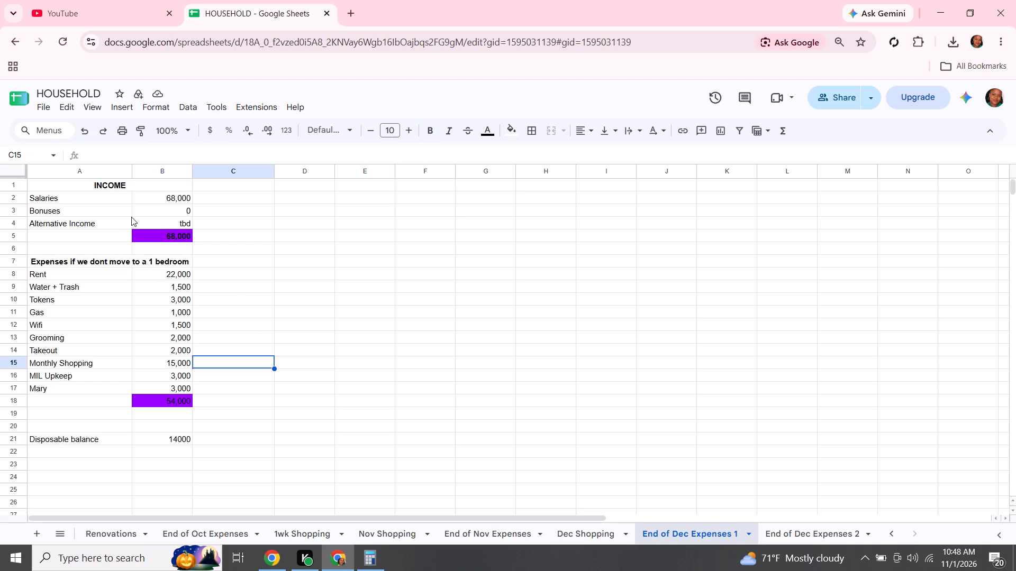
Change the row 1 heading of the End of Dec Expenses 1 sheet to "MONTHLY INCOME".
click(107, 185)
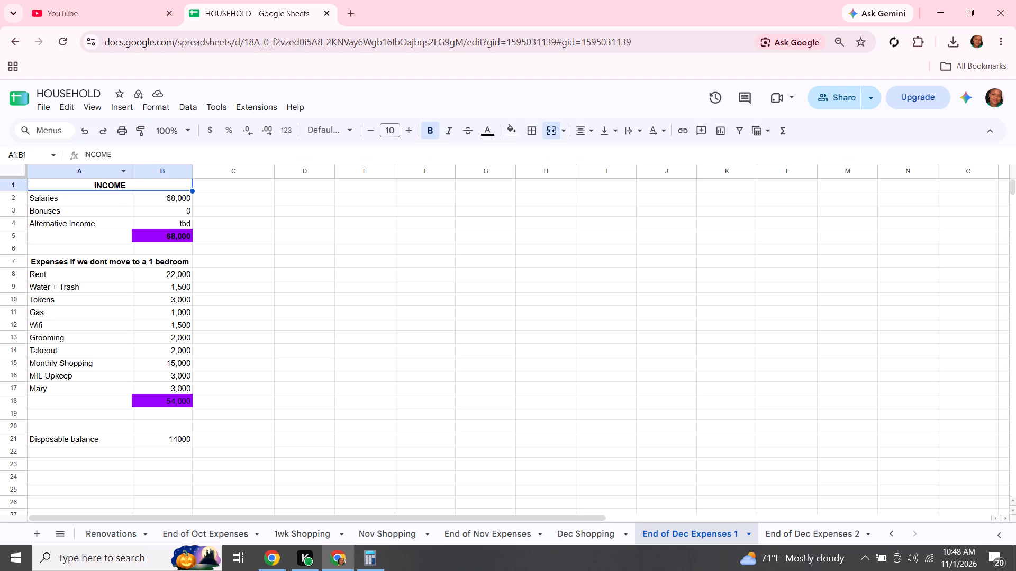
click(84, 149)
text(MONTHLY)
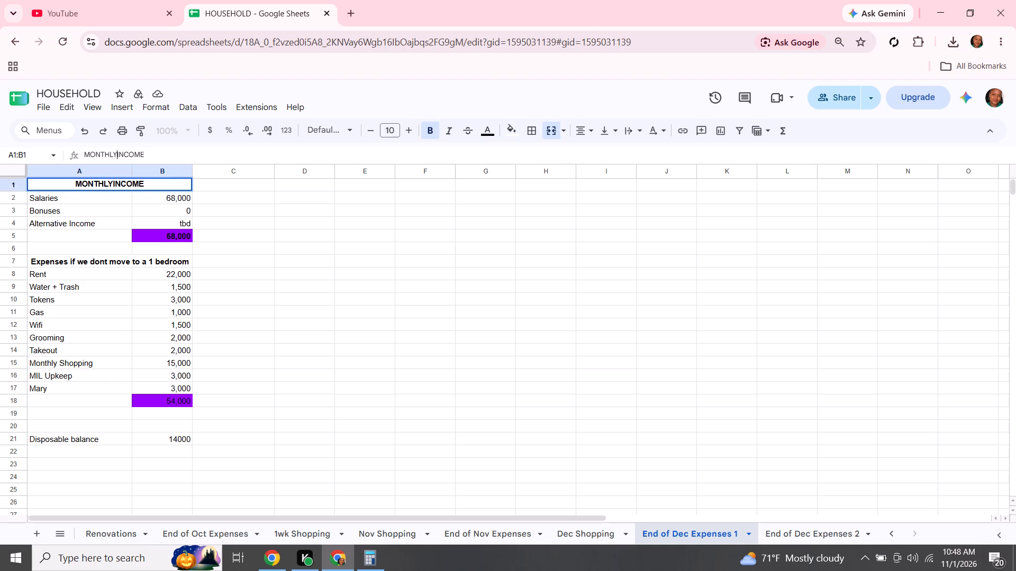
key(space)
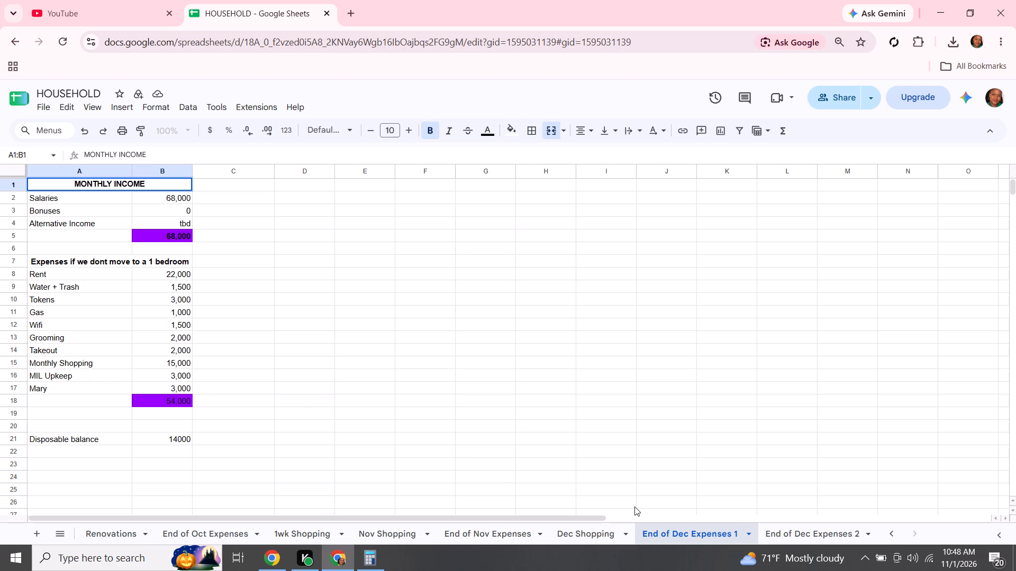
Change the row 1 heading of the End of Dec Expenses 2 sheet to "MONTHLY INCOME".
click(796, 530)
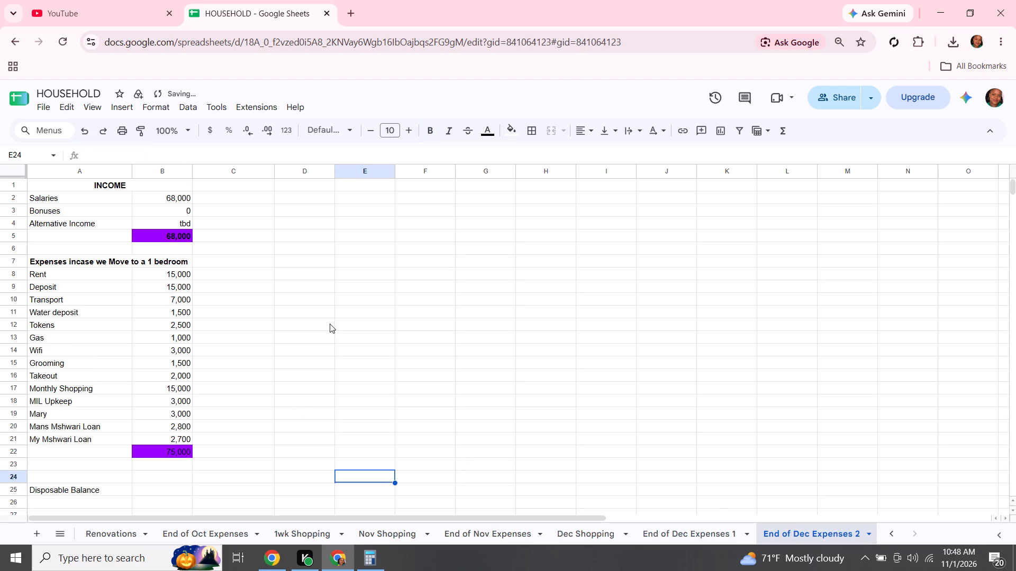
click(87, 183)
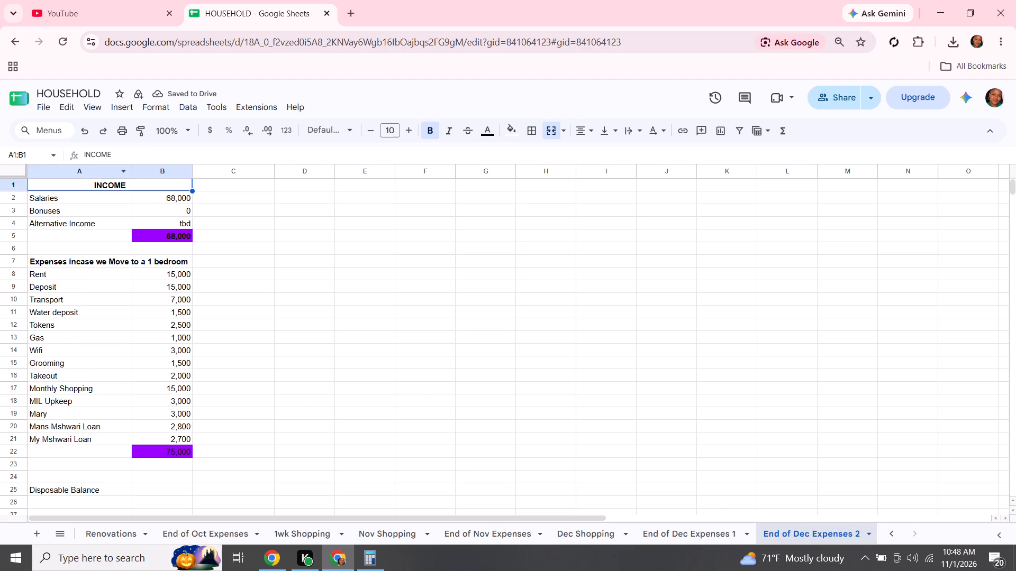
click(84, 153)
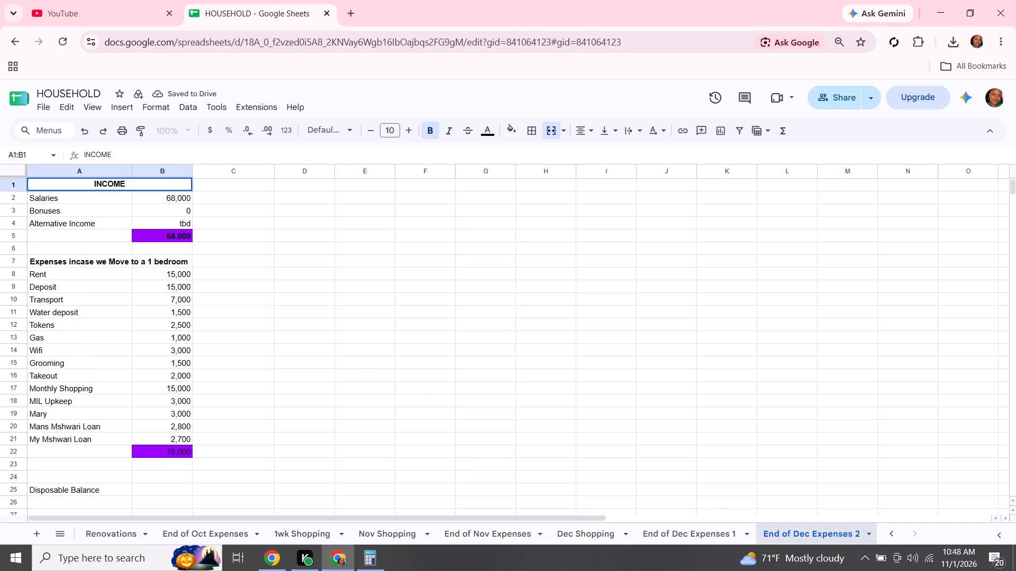
text(MONT)
text(HLY)
key(space)
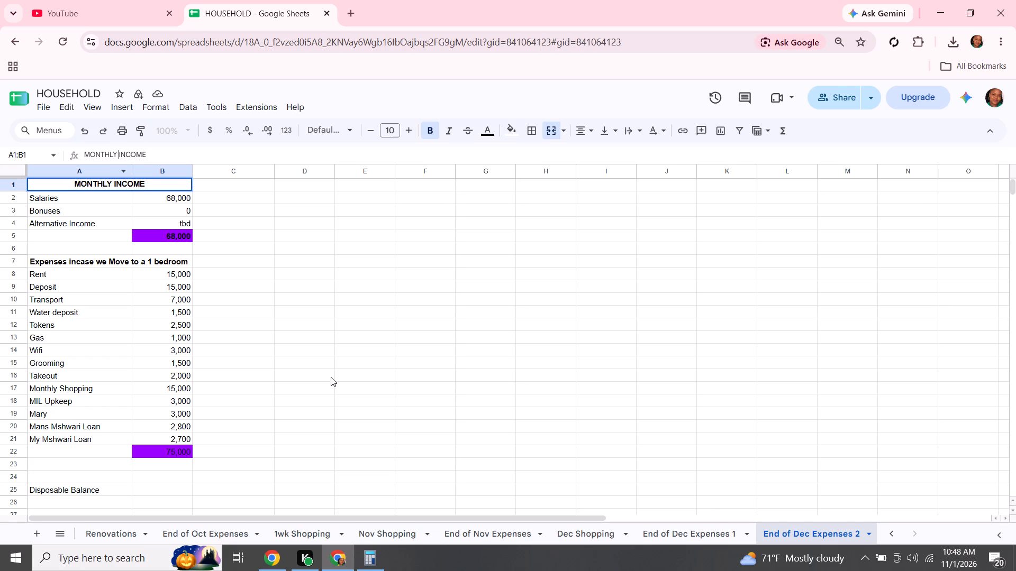
Change the row 1 heading of the End of Nov Expenses sheet to "MONTHLY INCOME".
click(501, 532)
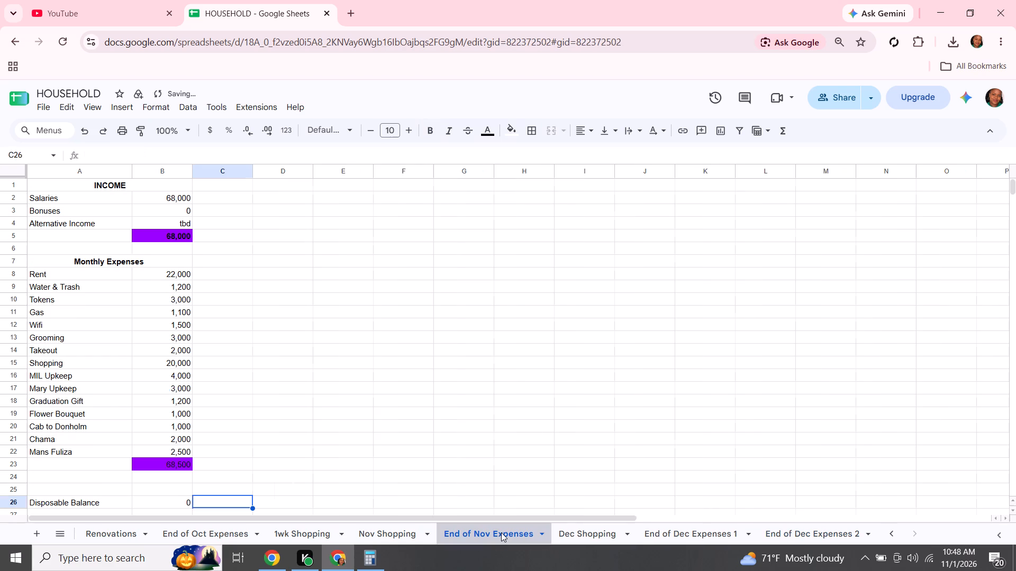
click(81, 183)
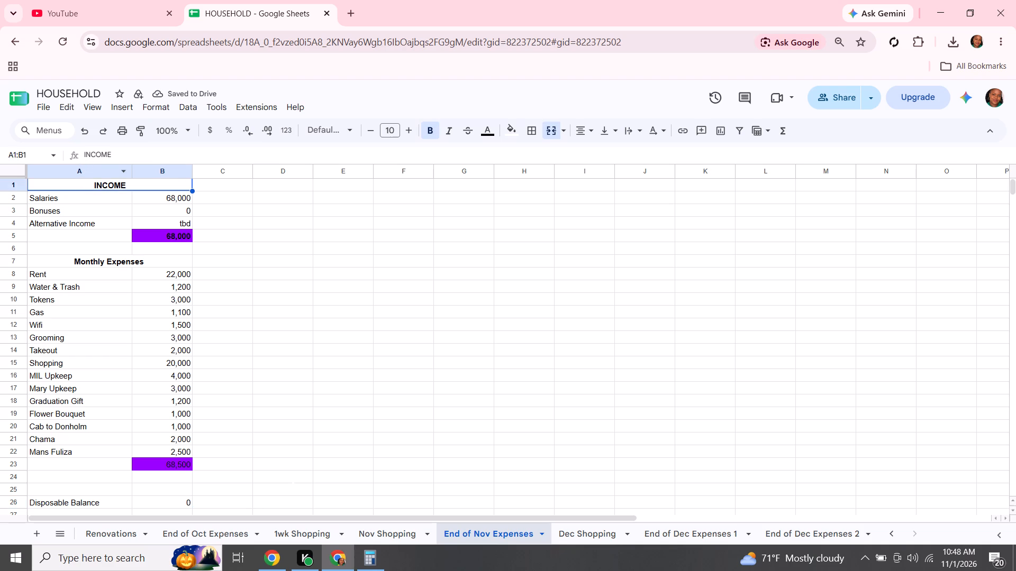
click(85, 154)
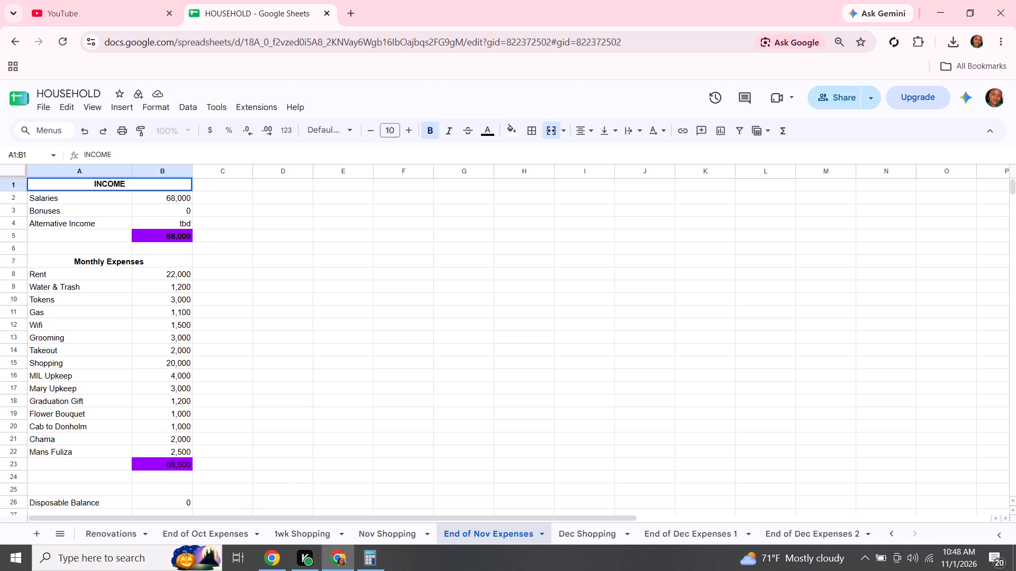
text(MONTHLY)
key(space)
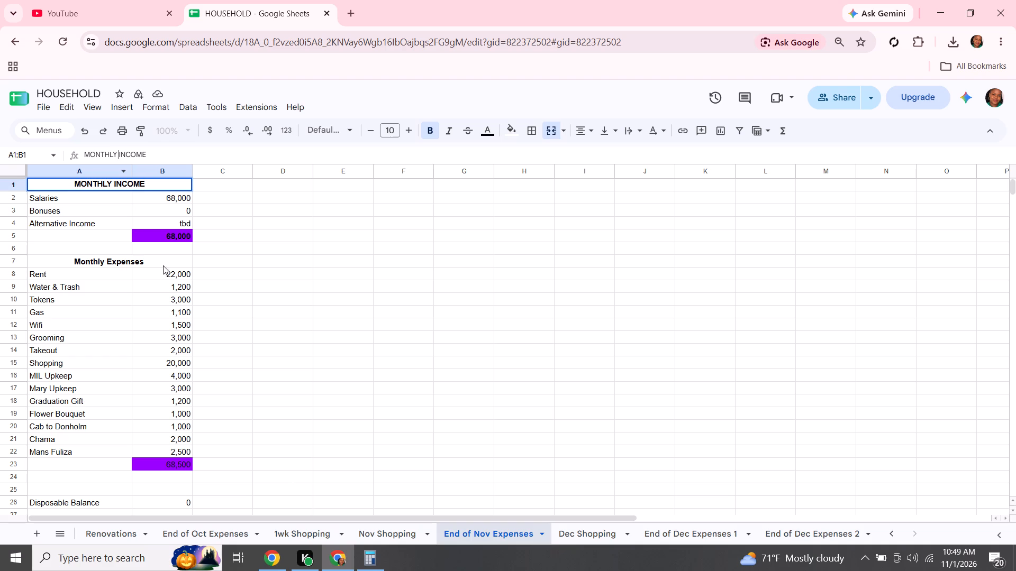
Shorten the row 7 heading of the End of Nov Expenses sheet to "Expenses".
click(106, 266)
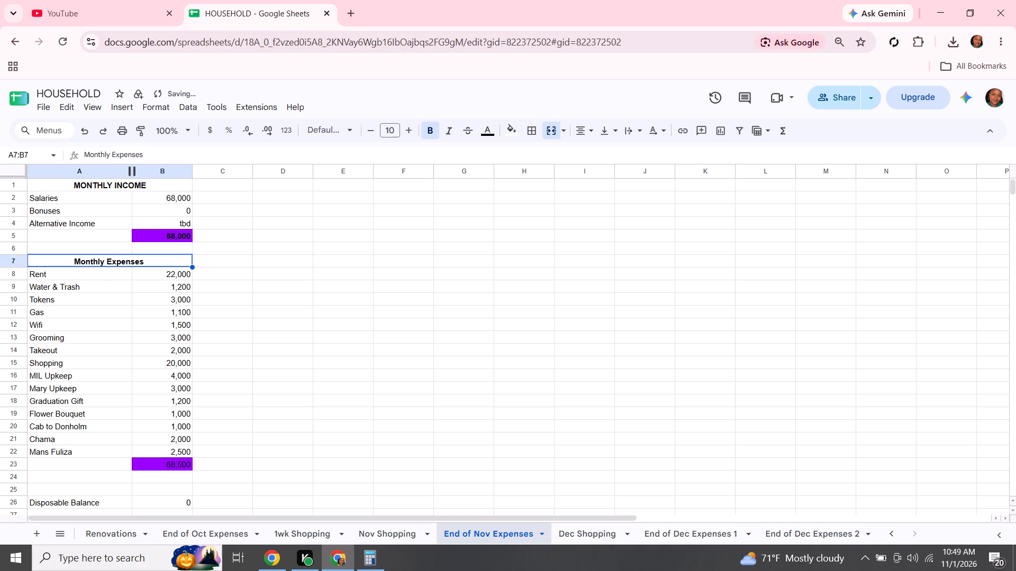
click(113, 154)
key(BackSpace)
key(BackSpace)
key(BackSpace)
key(BackSpace)
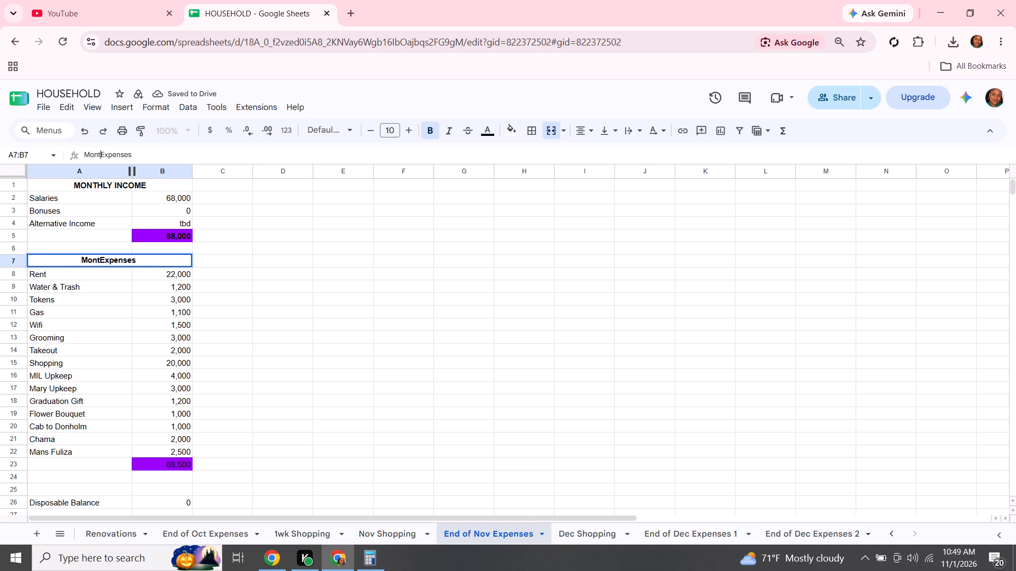
key(BackSpace)
key(BackSpace)
key(BackSpace)
key(BackSpace)
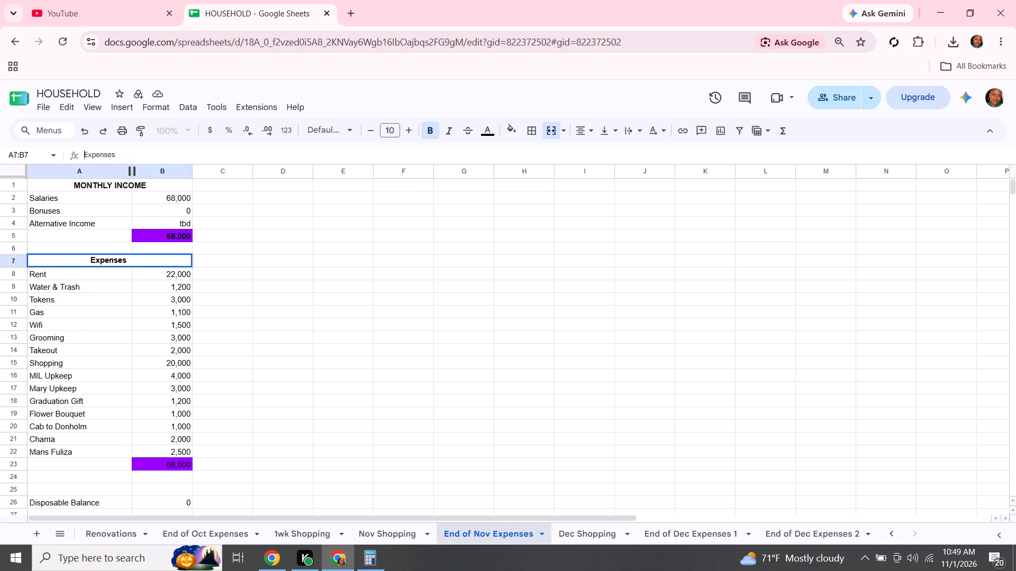
click(247, 274)
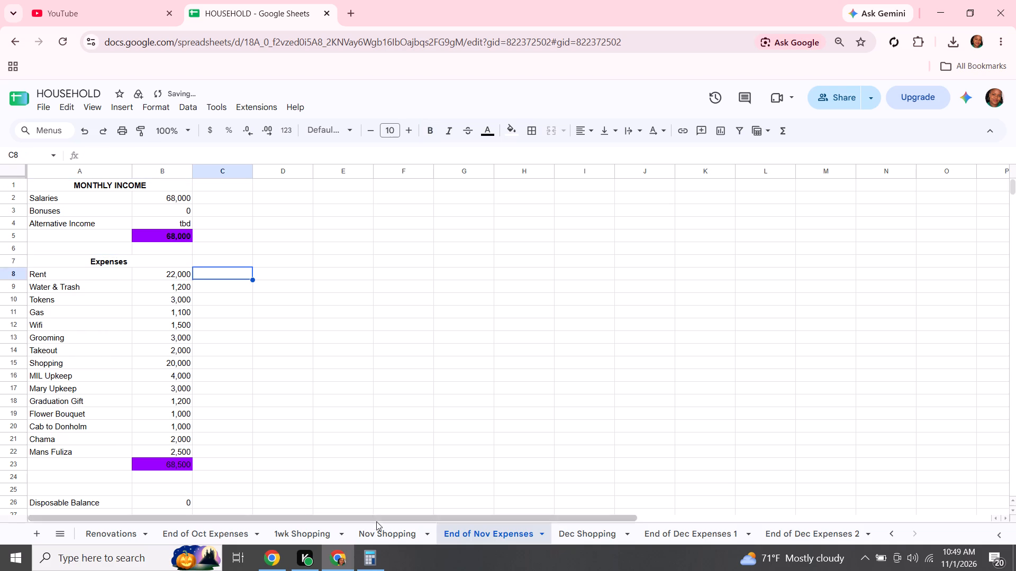
Change the row 1 heading of the End of Oct Expenses sheet to "MONTHLY INCOME".
click(231, 528)
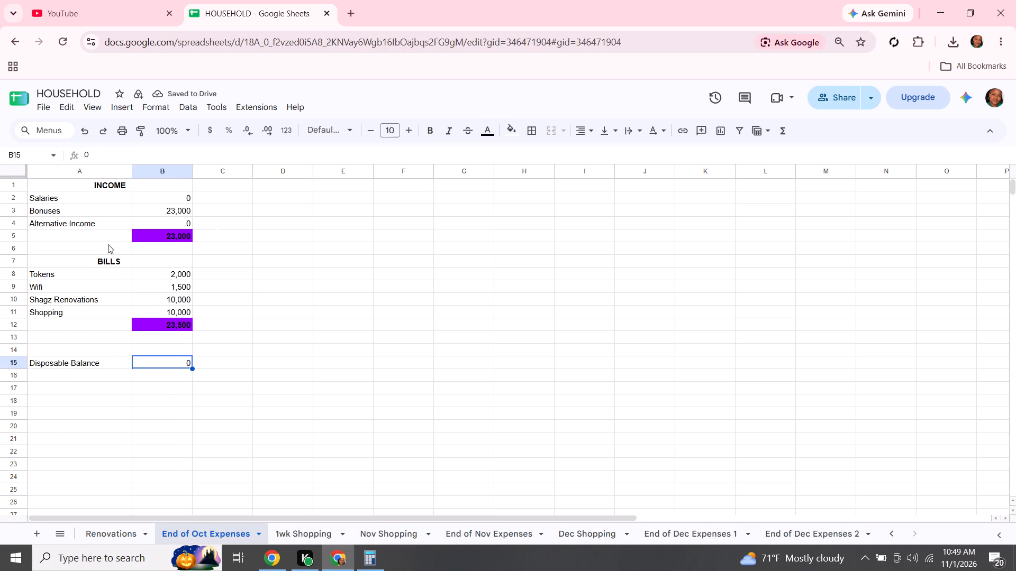
click(93, 184)
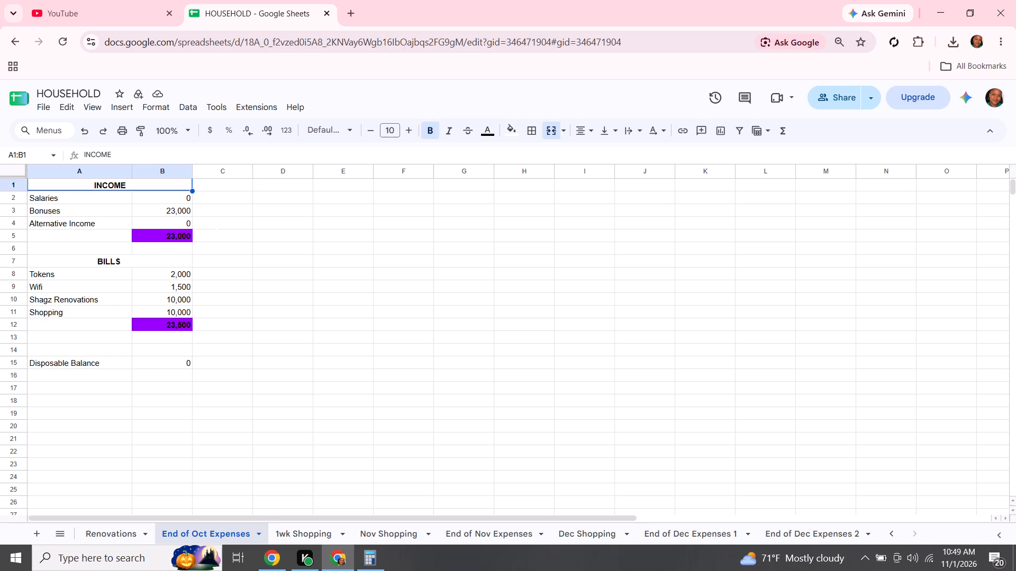
click(84, 154)
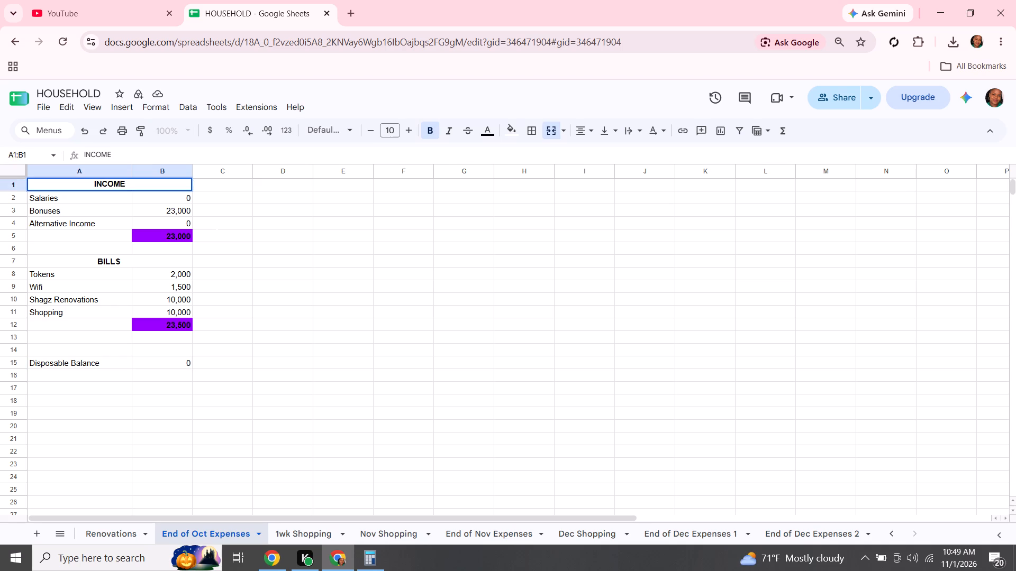
key(m)
key(p)
key(BackSpace)
text(ONTHLY)
key(space)
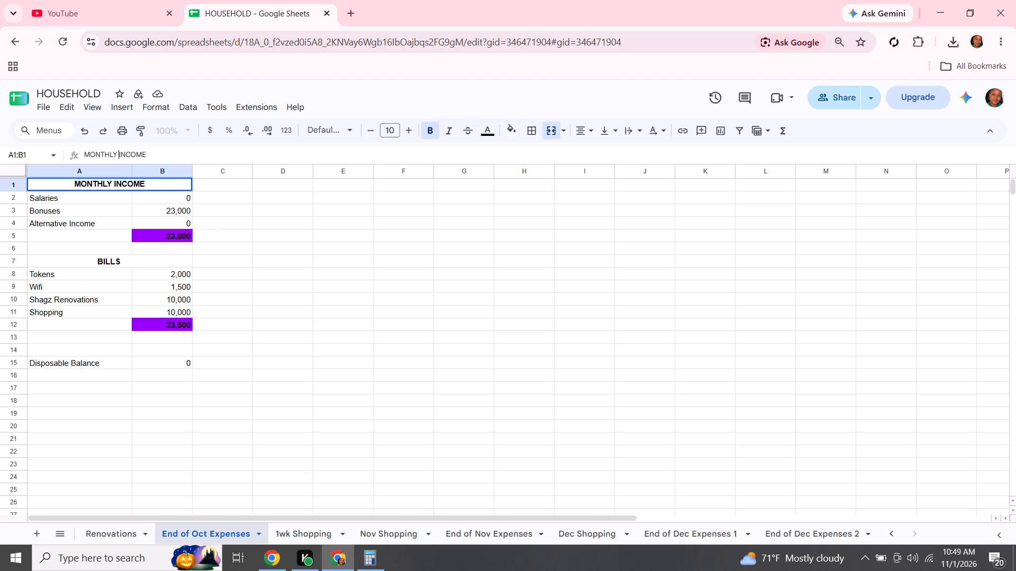
Replace the row 7 "BILLS" heading of the End of Oct Expenses sheet with "Expenses".
click(107, 263)
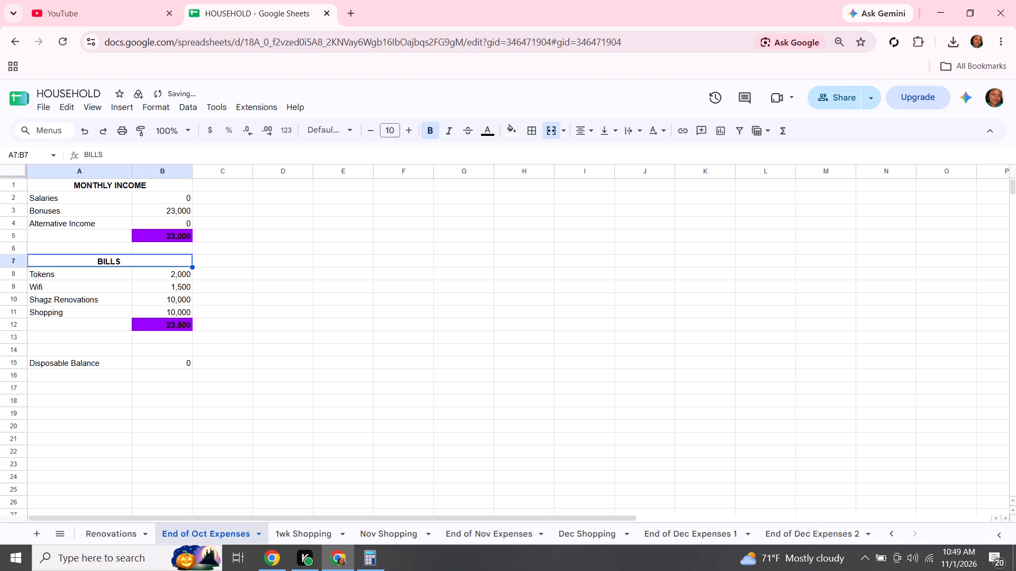
click(114, 155)
key(BackSpace)
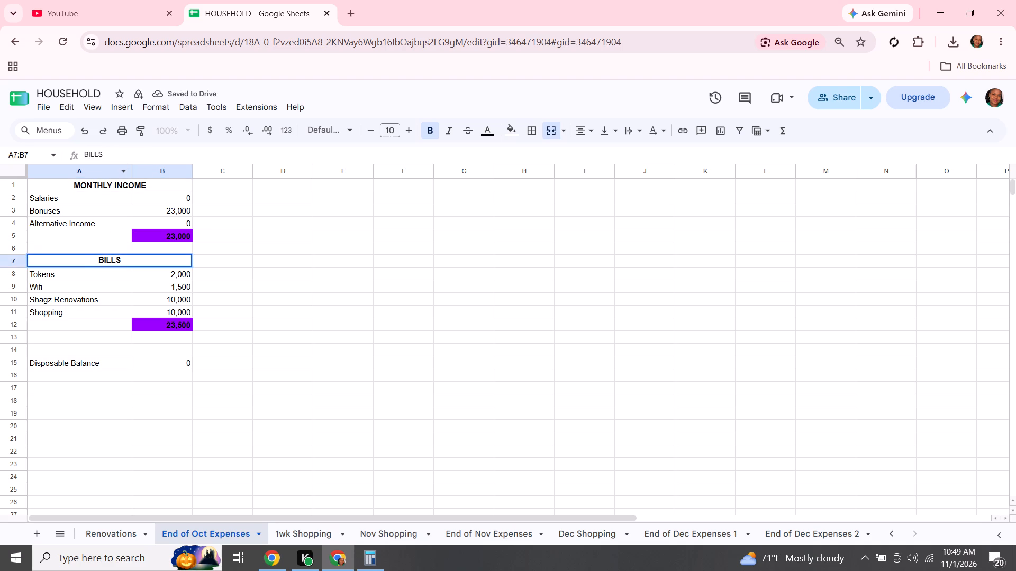
key(BackSpace)
key(BackSpace)
key(BackSpace)
key(BackSpace)
key(BackSpace)
key(e)
text(xpenses)
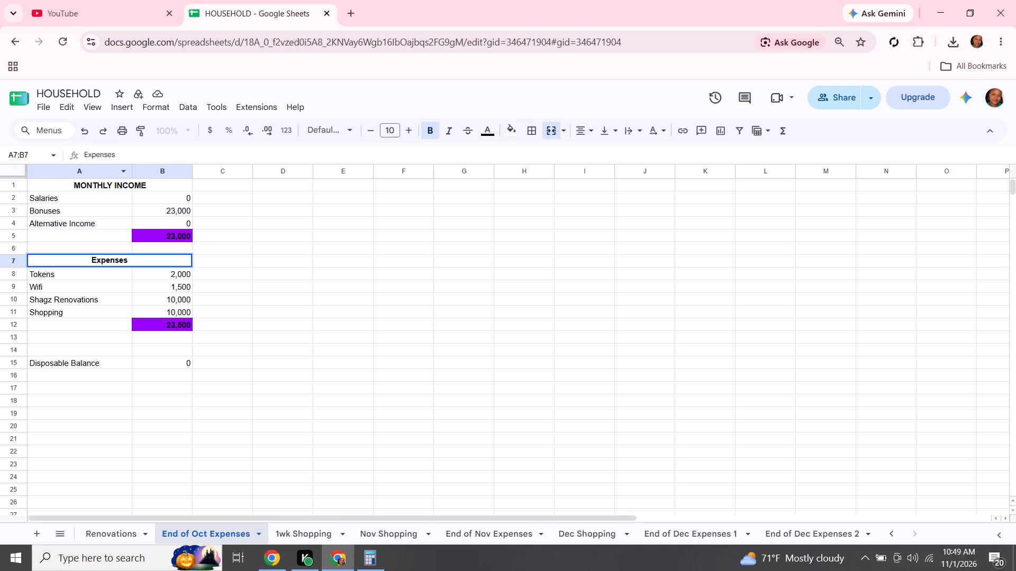
click(272, 353)
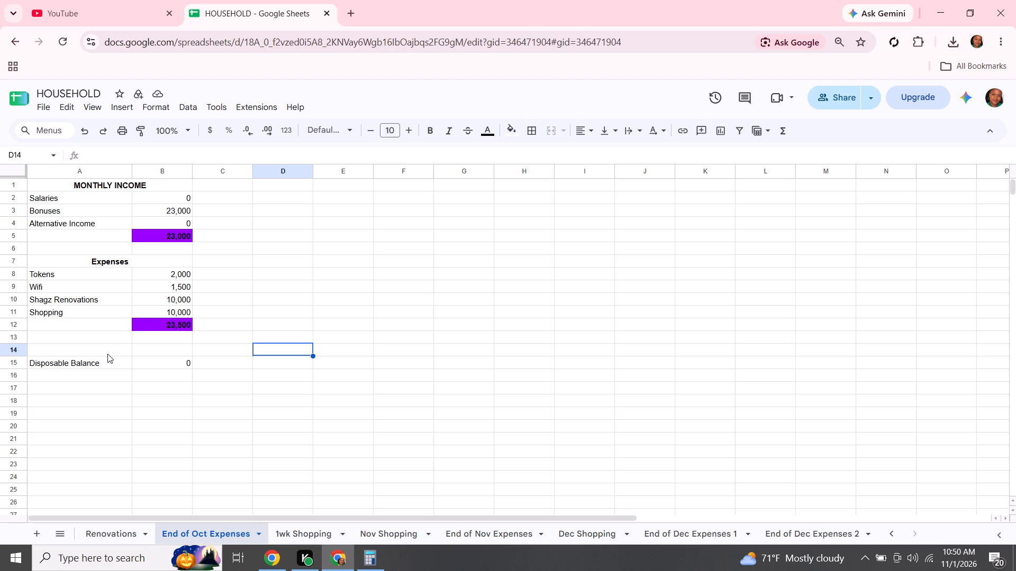
Delete the empty cells E2:E18 above the weekday labels in the Nov Shopping sheet, shifting the cells below up.
click(297, 535)
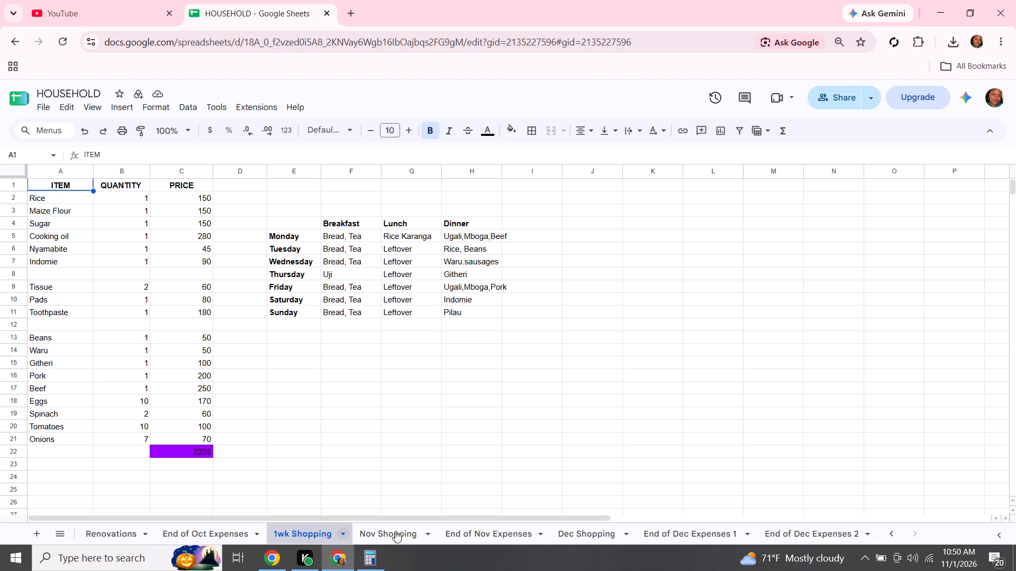
click(395, 531)
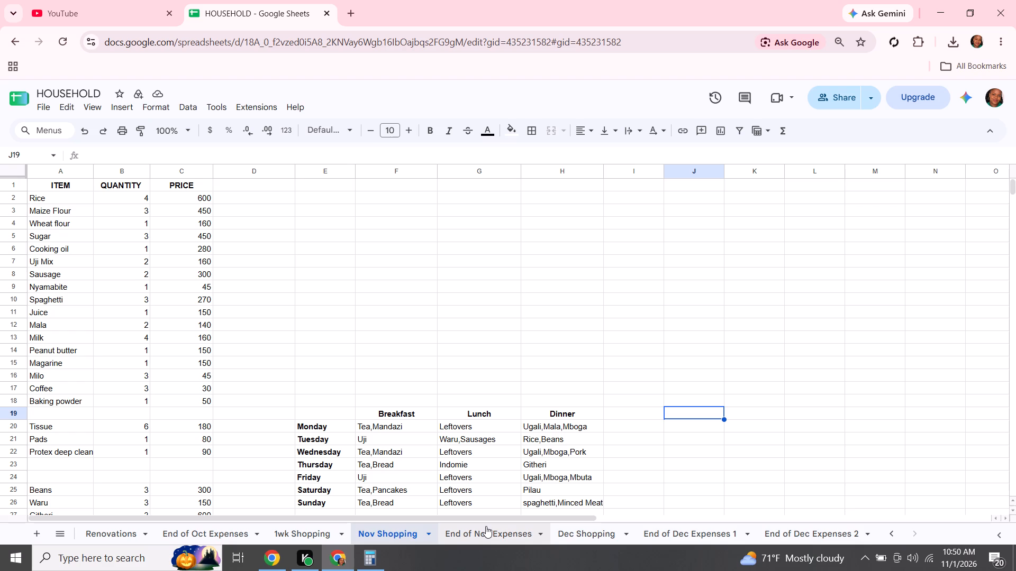
click(422, 361)
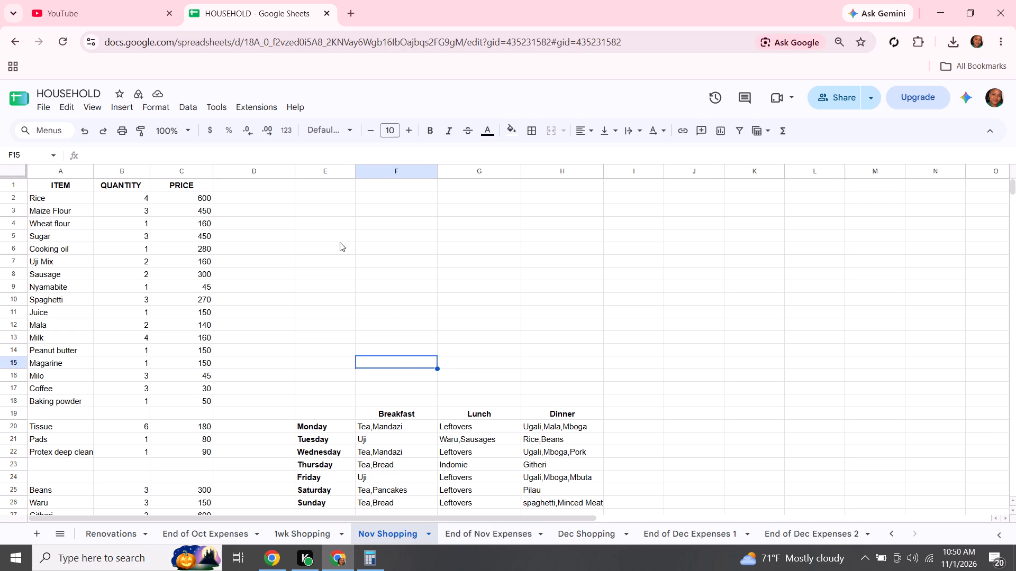
click(307, 191)
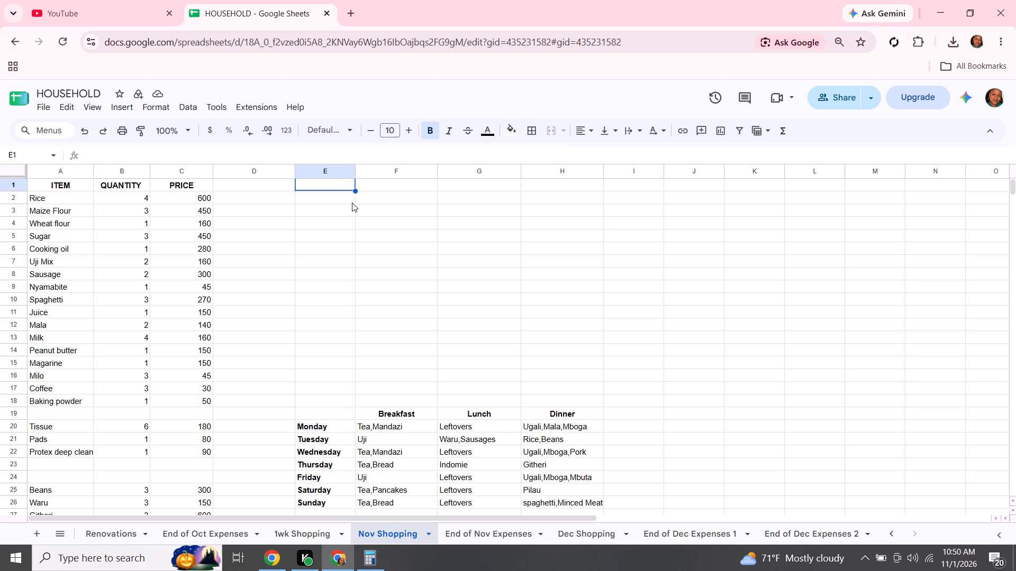
click(328, 204)
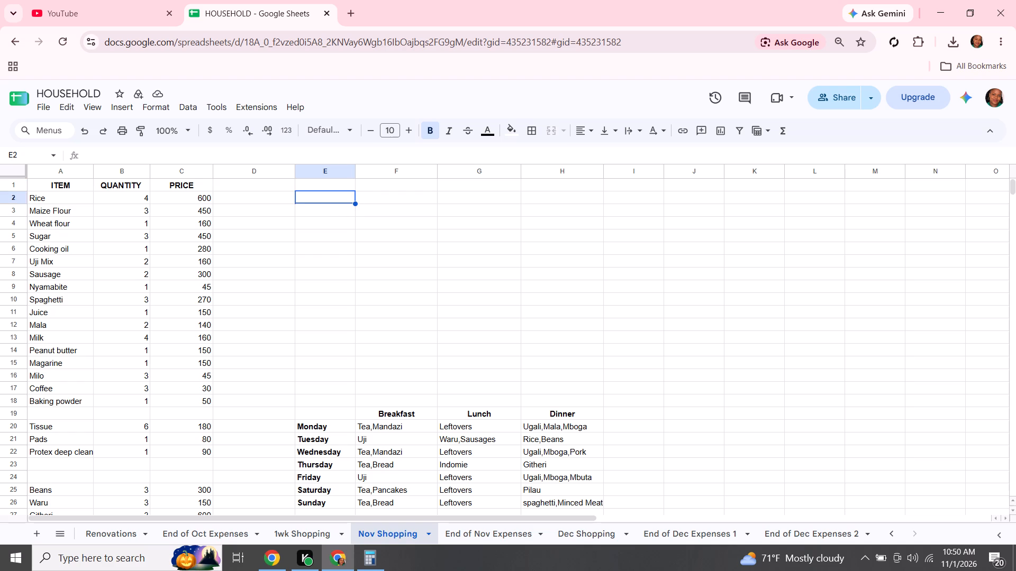
drag(356, 204, 457, 306)
drag(457, 306, 459, 401)
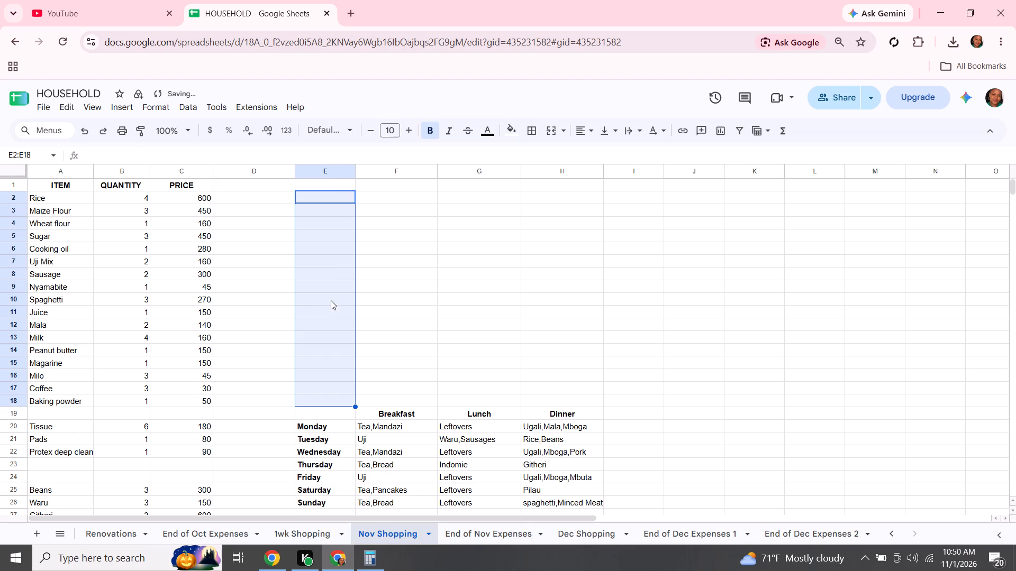
right_click(331, 300)
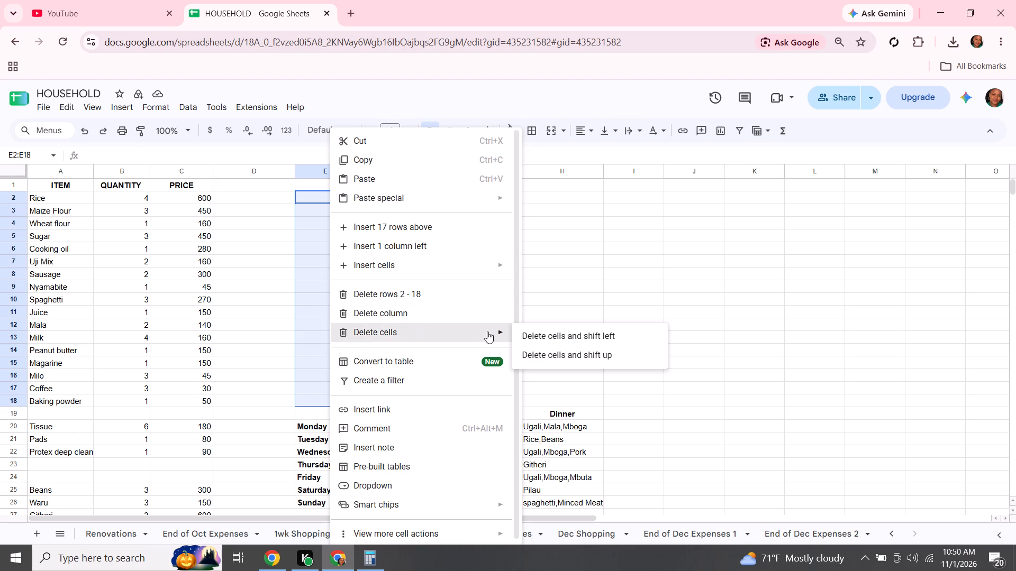
click(565, 352)
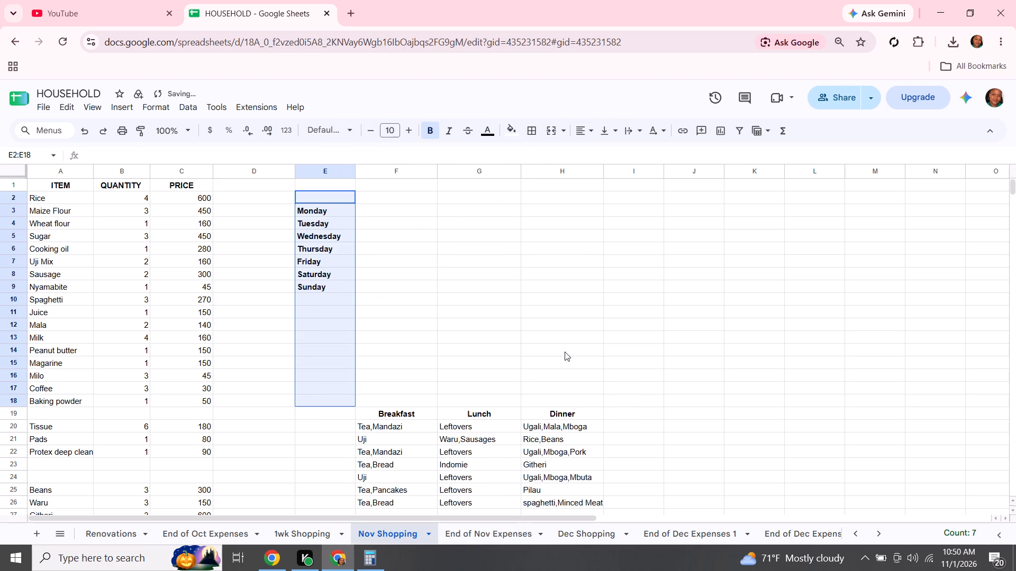
Delete the empty cells F2:F17 above the Breakfast heading, plus the remaining empty cell F2, shifting the cells below up.
click(378, 201)
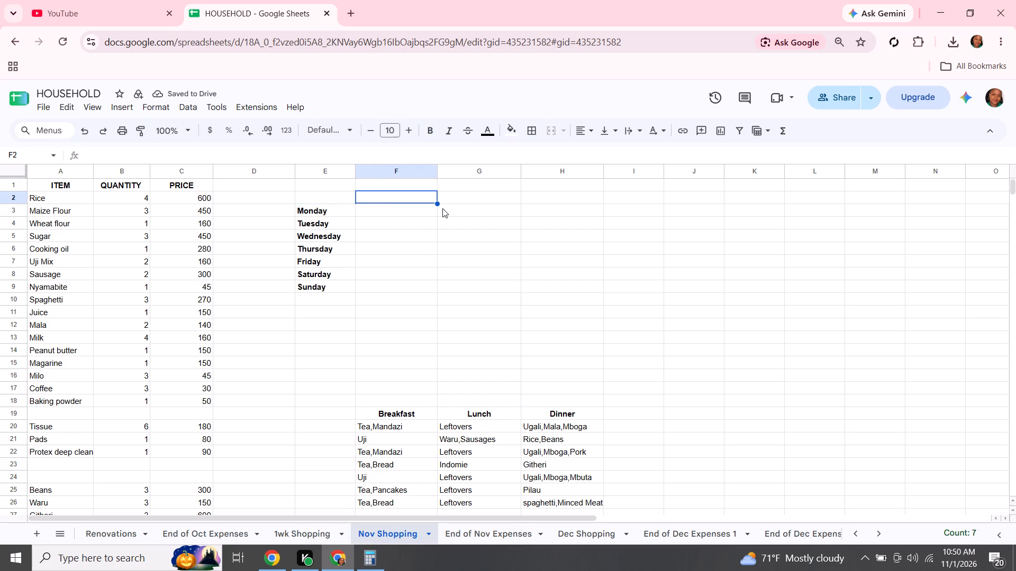
drag(436, 204, 430, 392)
right_click(402, 312)
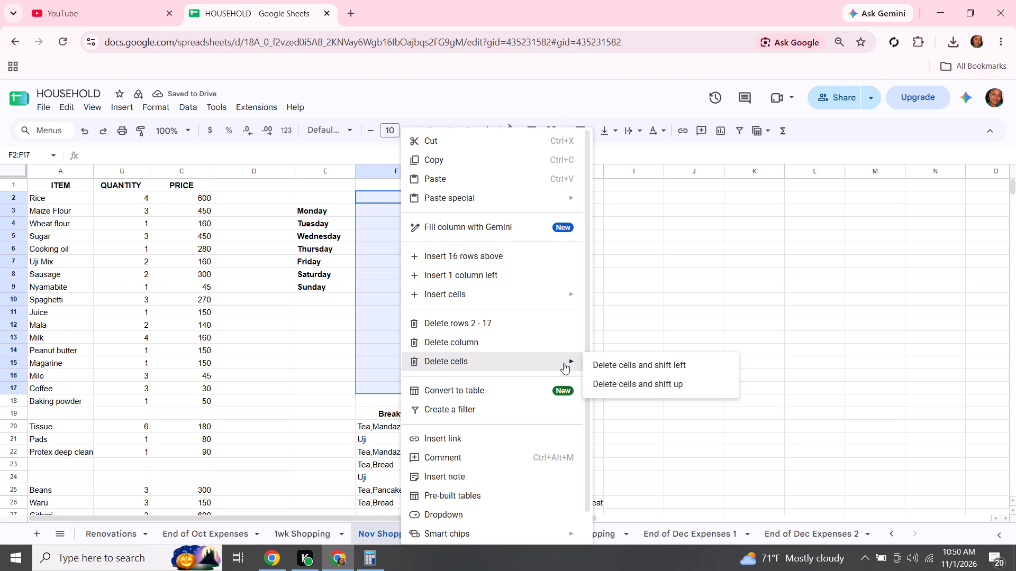
click(636, 378)
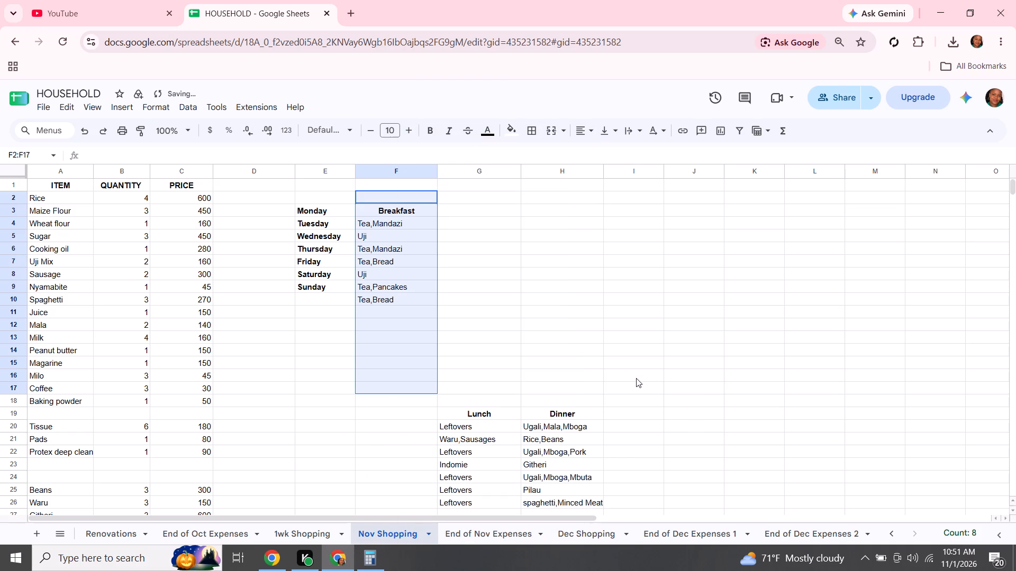
click(606, 321)
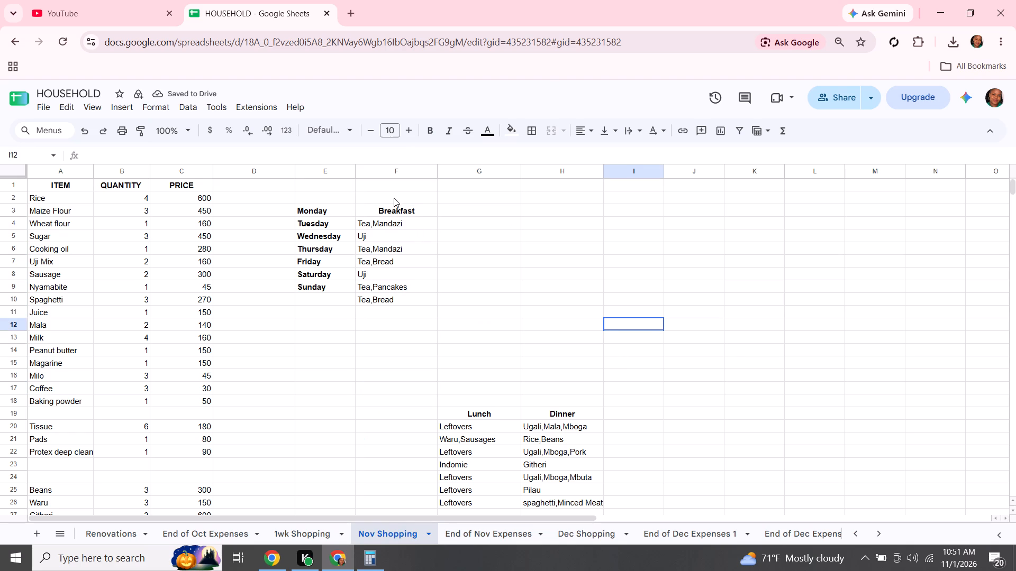
click(393, 195)
right_click(393, 195)
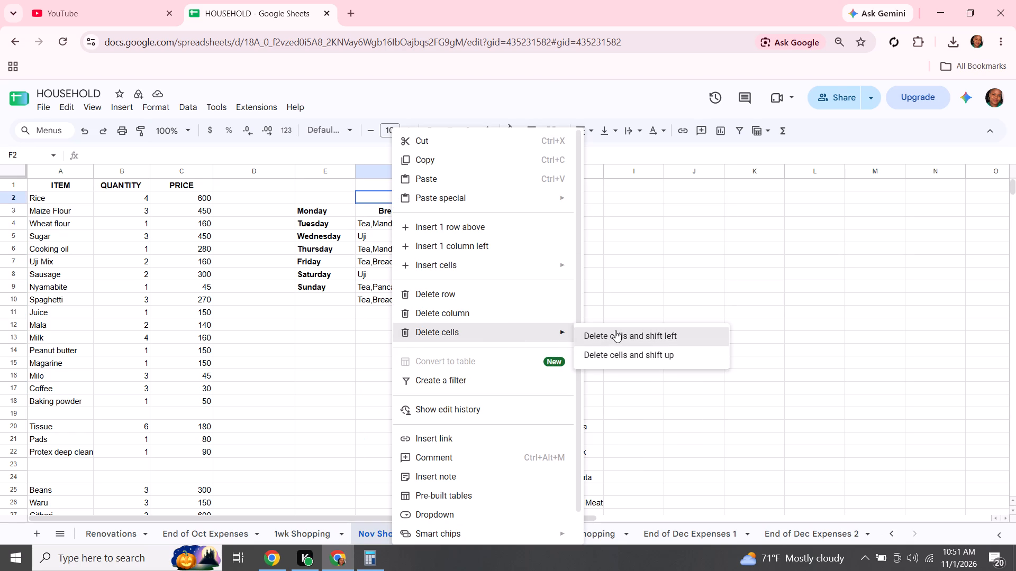
click(630, 354)
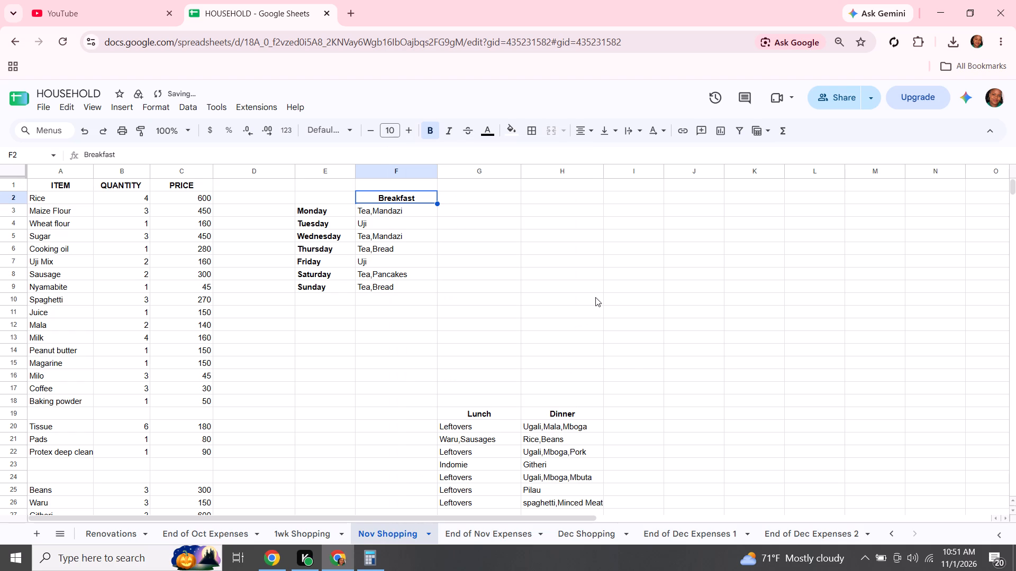
Delete the empty cells G2:G18 above the Lunch heading in the Nov Shopping sheet, shifting the cells below up.
click(485, 205)
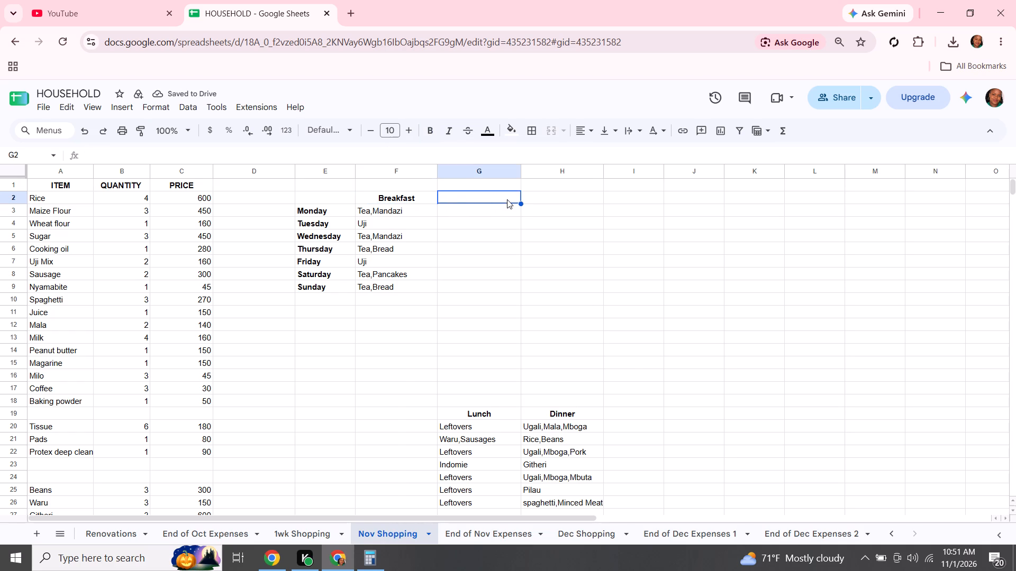
drag(521, 202, 517, 253)
drag(517, 253, 518, 399)
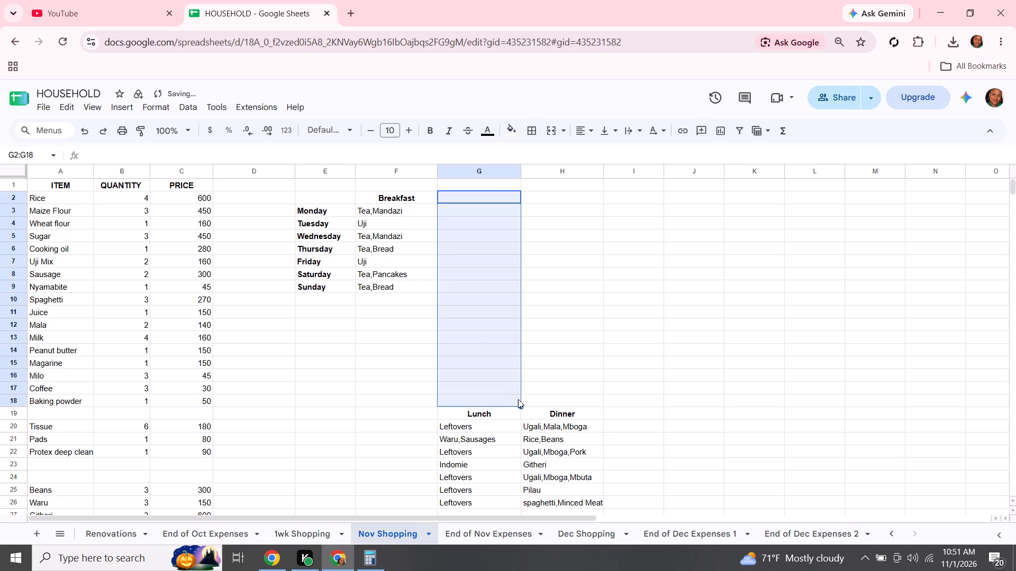
right_click(479, 343)
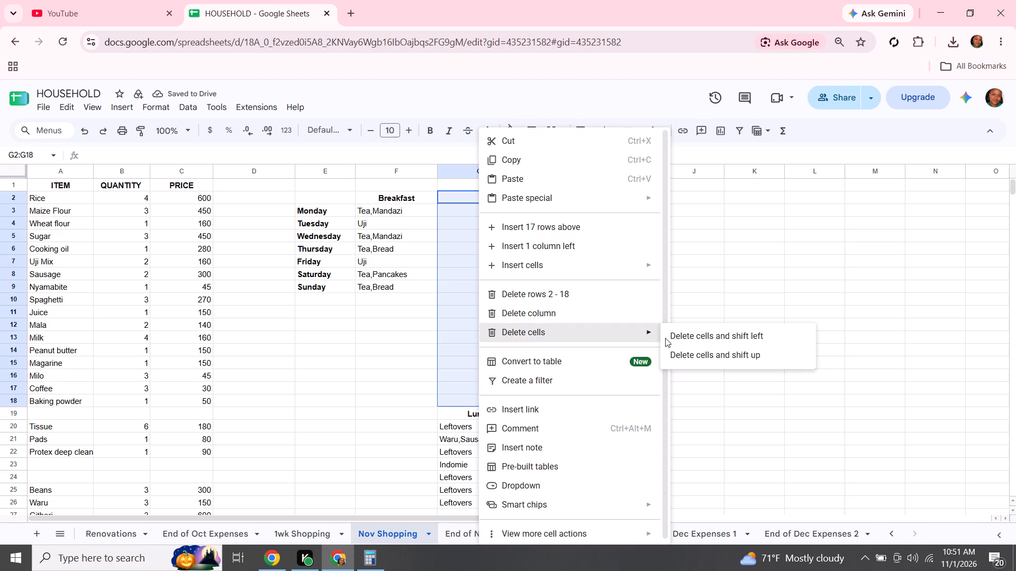
click(694, 353)
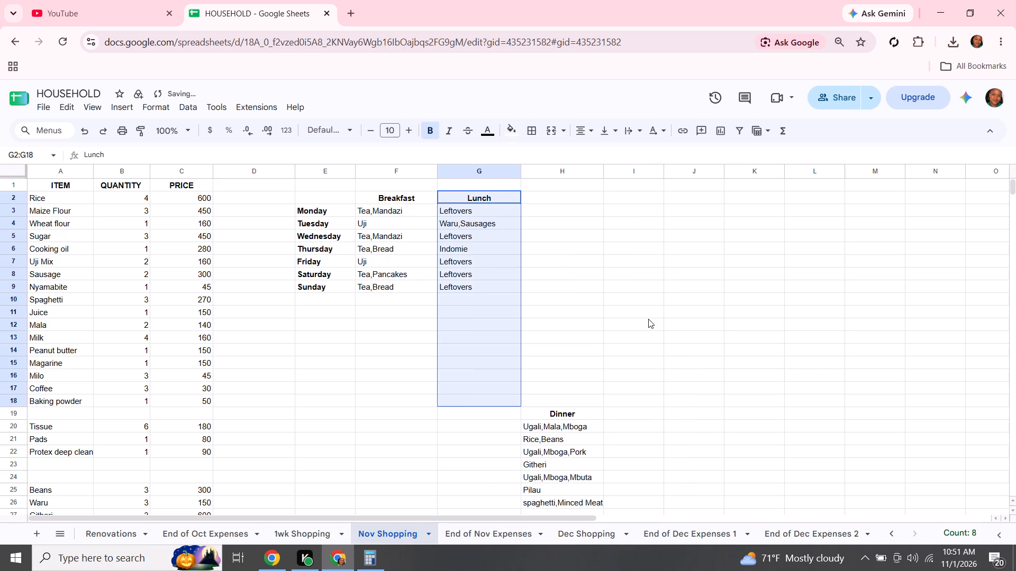
click(648, 319)
Delete the empty cells H2:H18 above the Dinner heading in the Nov Shopping sheet, shifting the cells below up.
click(547, 196)
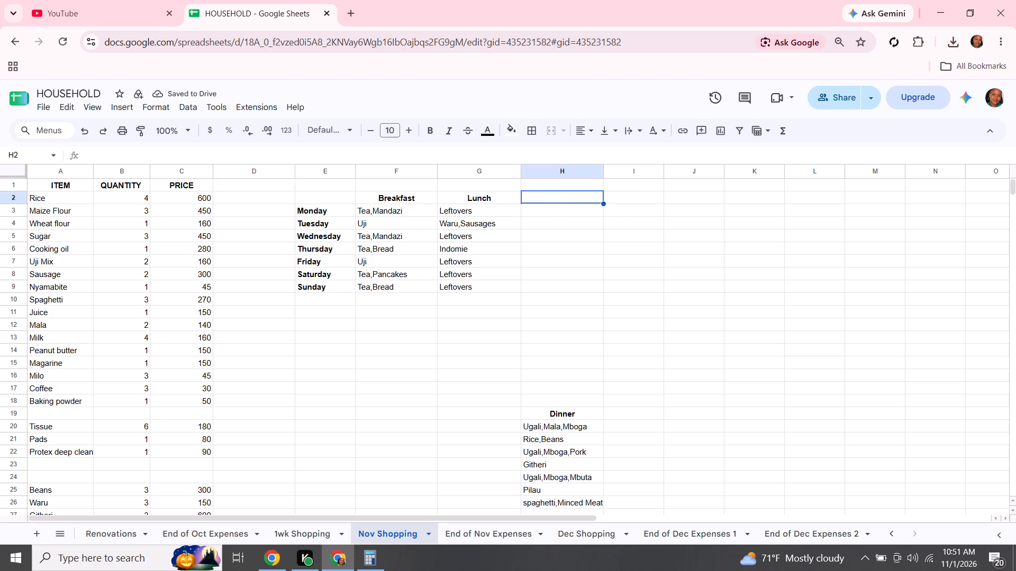
drag(603, 201, 603, 228)
drag(603, 228, 604, 408)
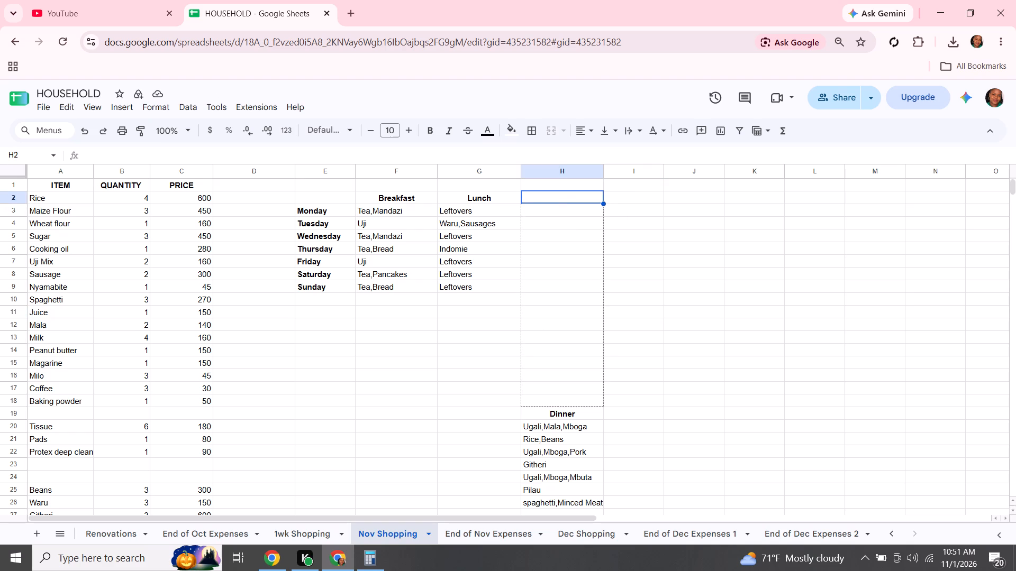
drag(604, 408, 603, 400)
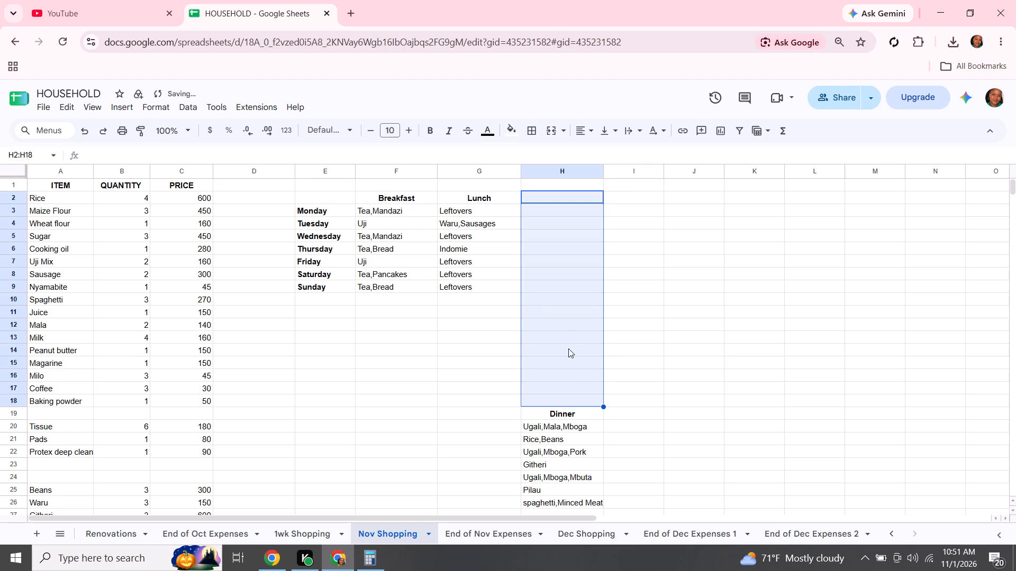
right_click(565, 335)
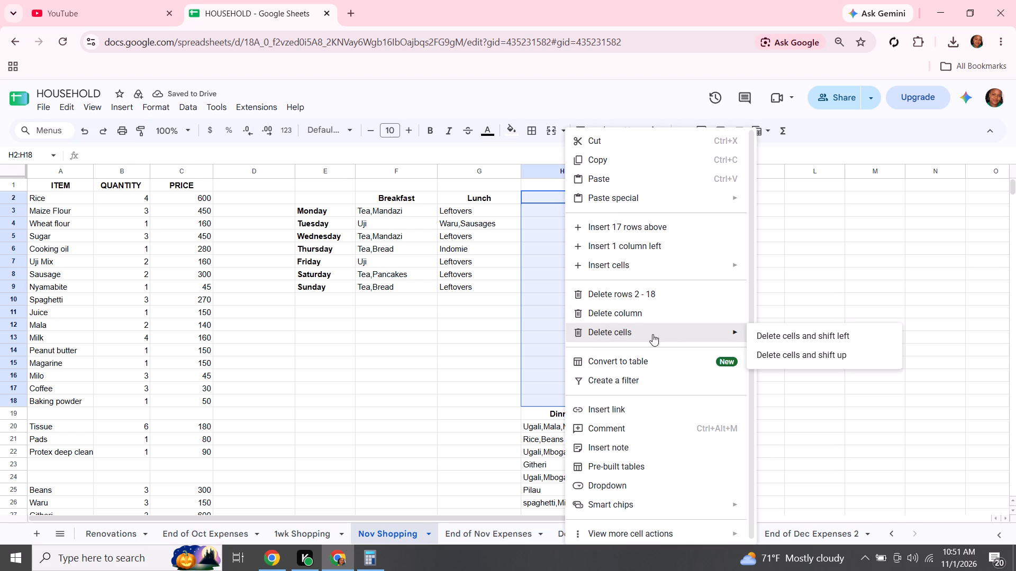
click(782, 355)
click(731, 318)
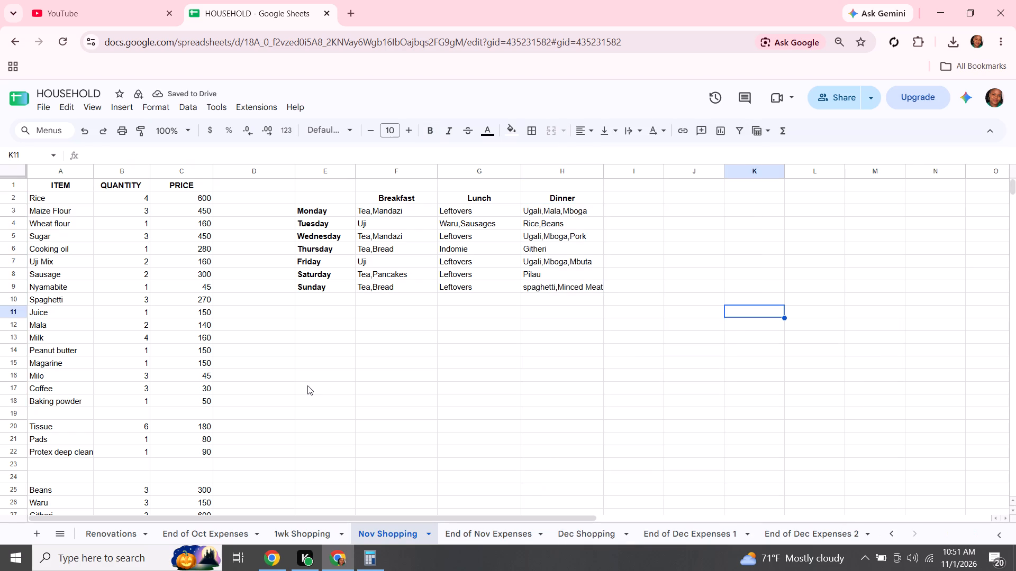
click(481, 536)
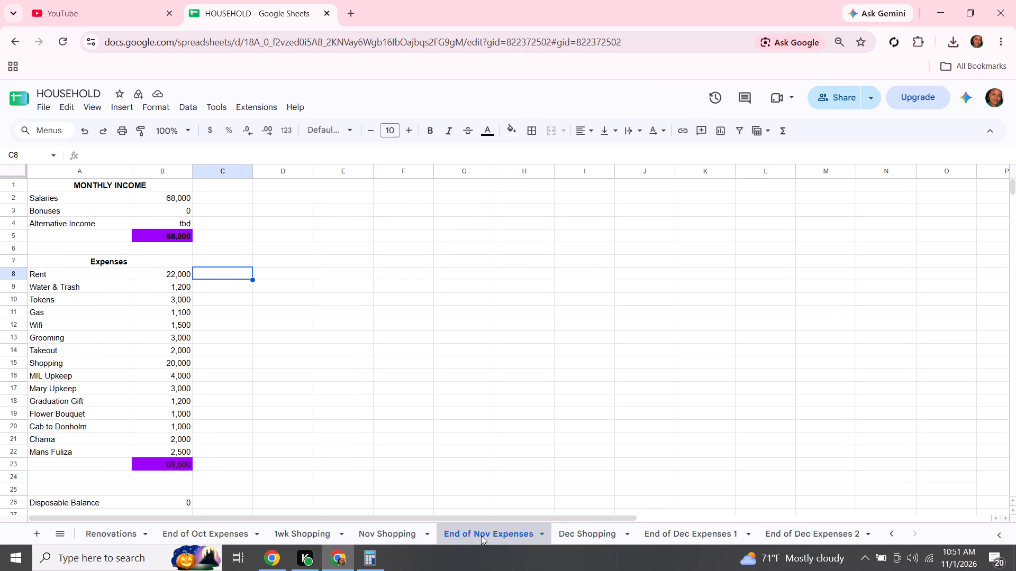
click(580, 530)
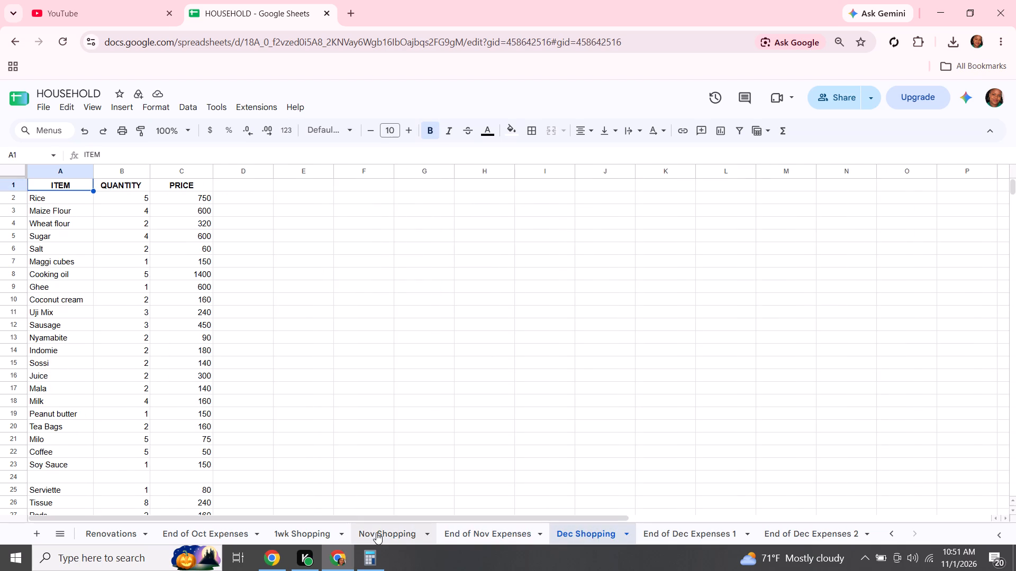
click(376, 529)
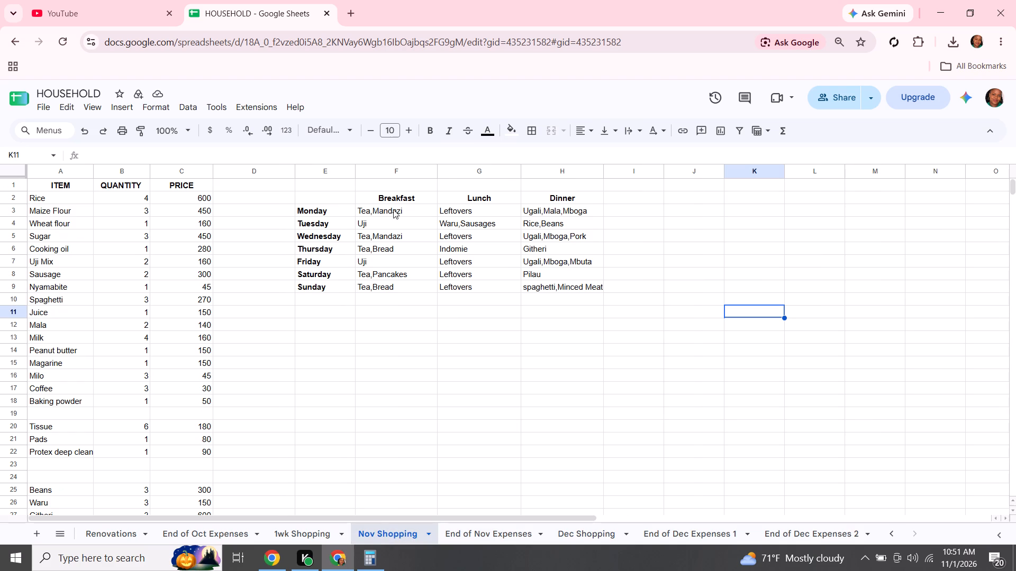
Insert one blank cell each at E1, F1 and G1 of the Nov Shopping sheet, shifting the weekday, Breakfast and Lunch cells down.
click(407, 186)
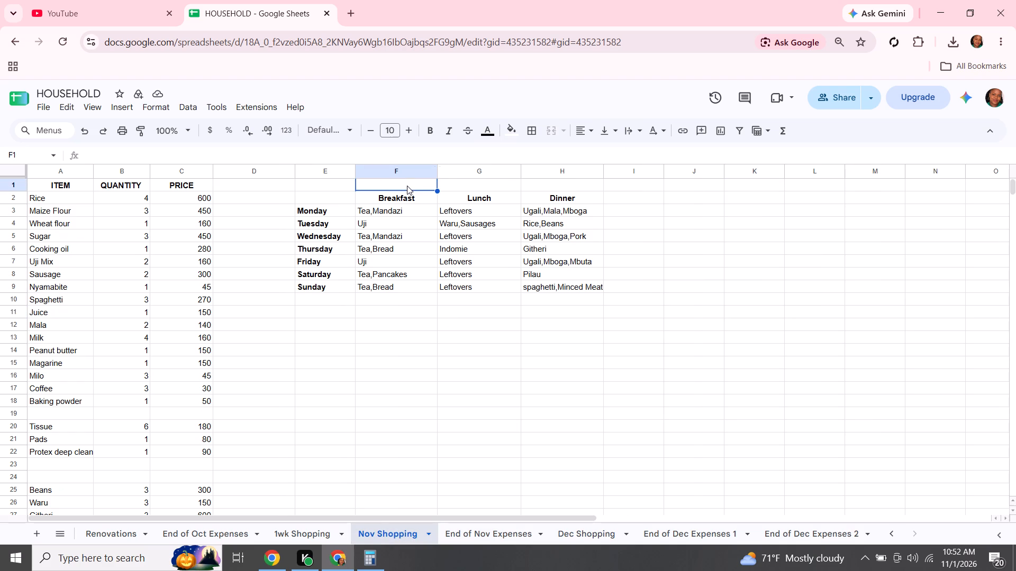
click(329, 183)
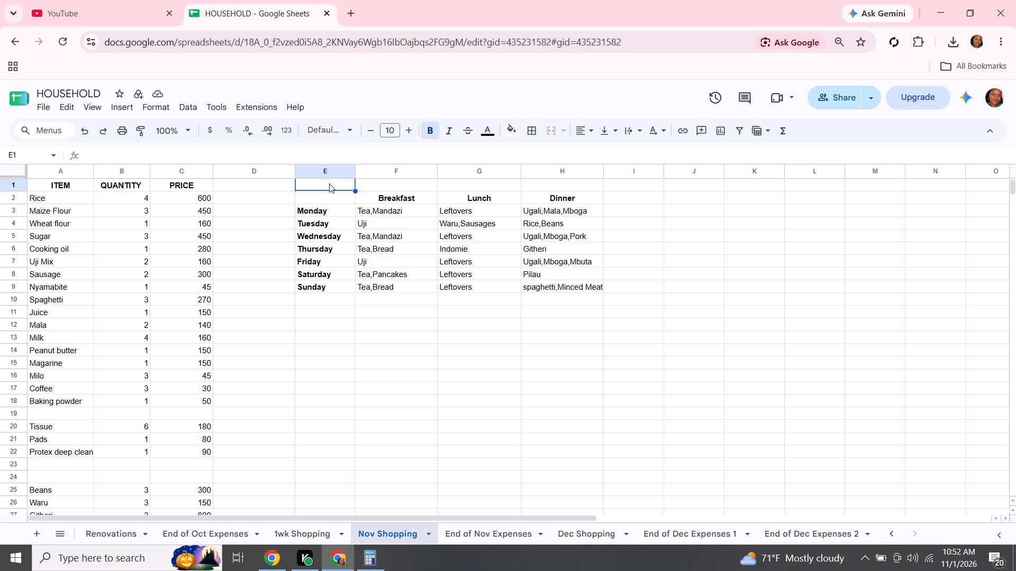
right_click(329, 183)
click(372, 267)
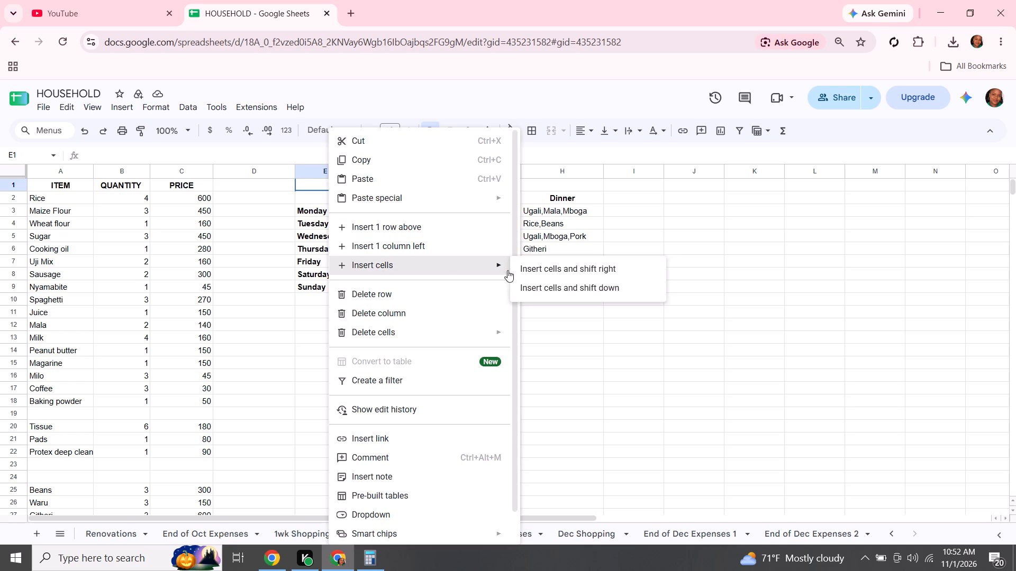
click(551, 288)
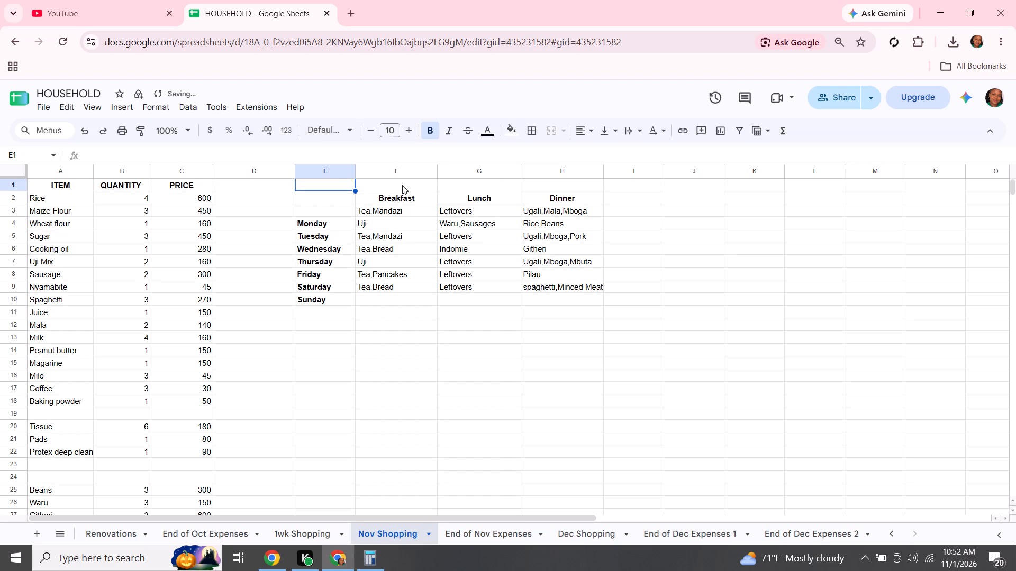
click(402, 185)
right_click(402, 185)
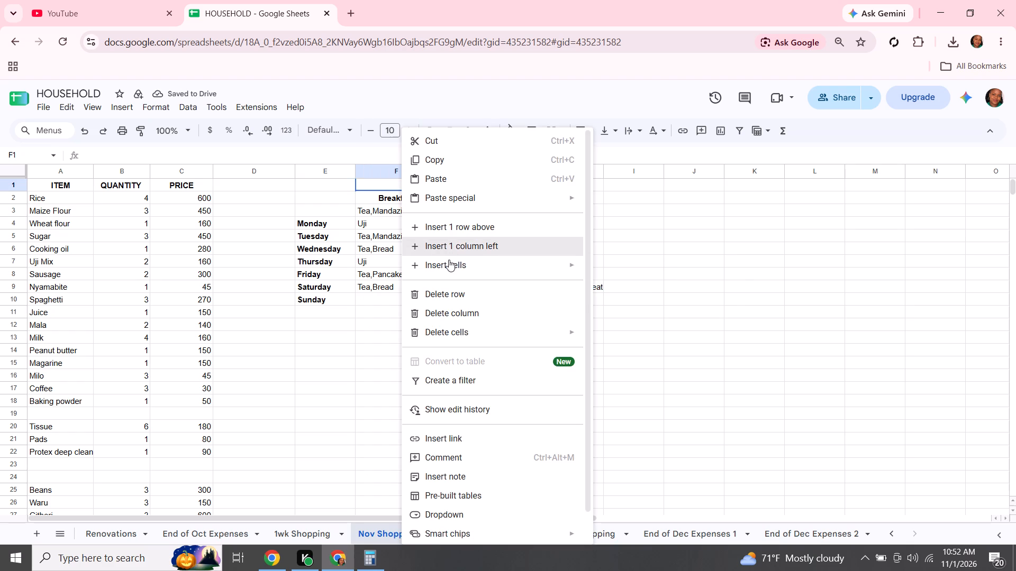
click(615, 284)
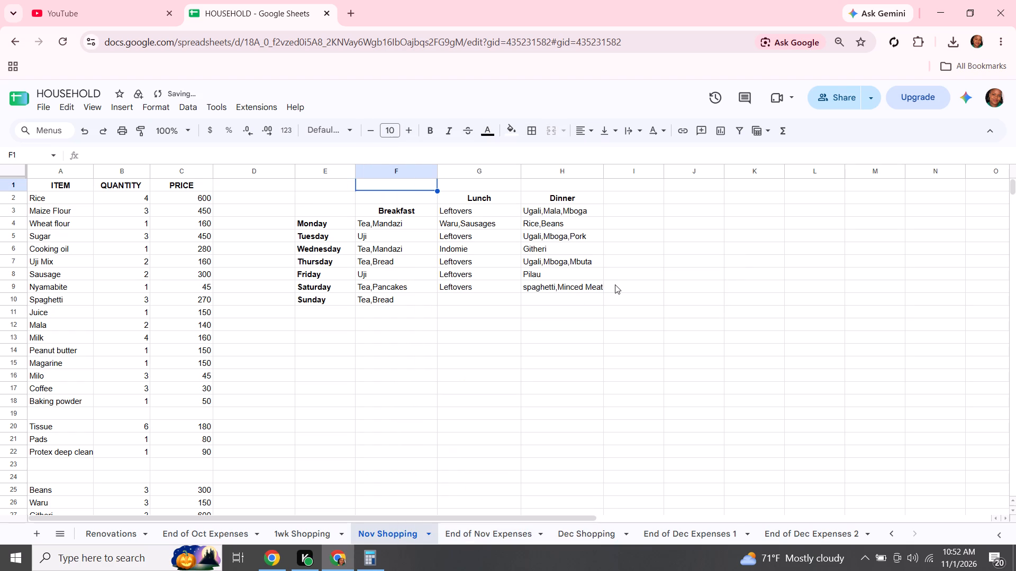
click(488, 184)
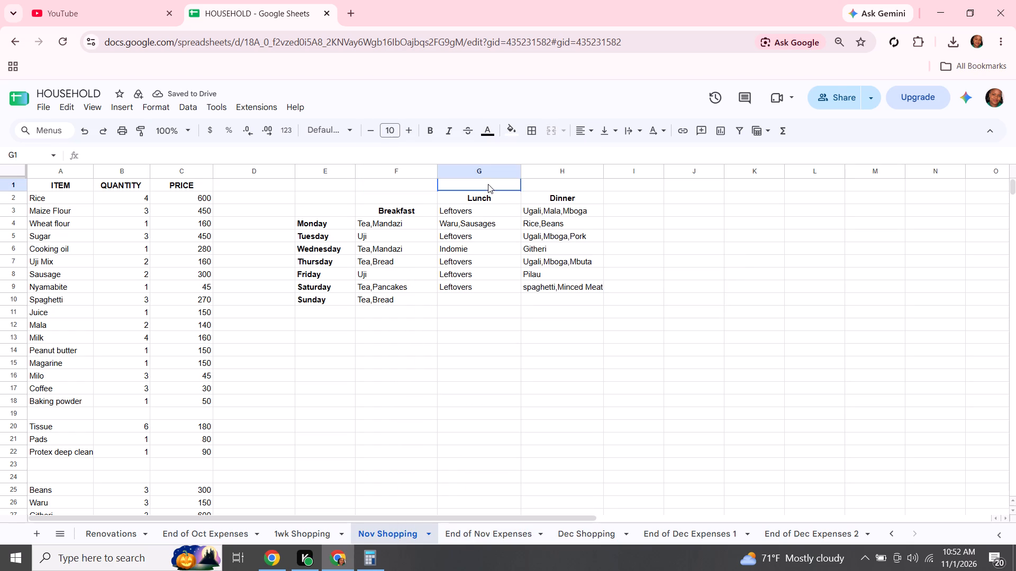
right_click(488, 184)
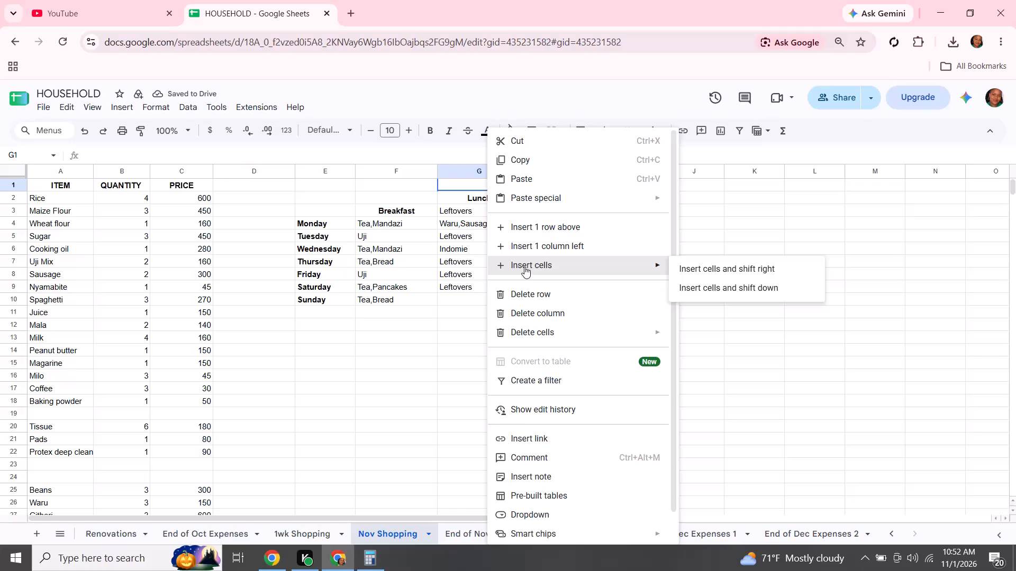
click(705, 290)
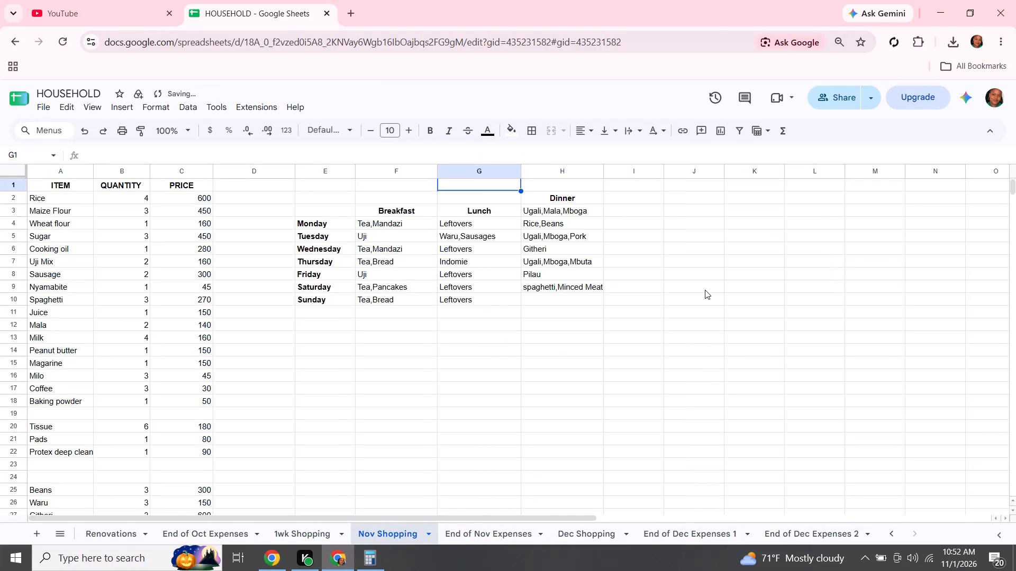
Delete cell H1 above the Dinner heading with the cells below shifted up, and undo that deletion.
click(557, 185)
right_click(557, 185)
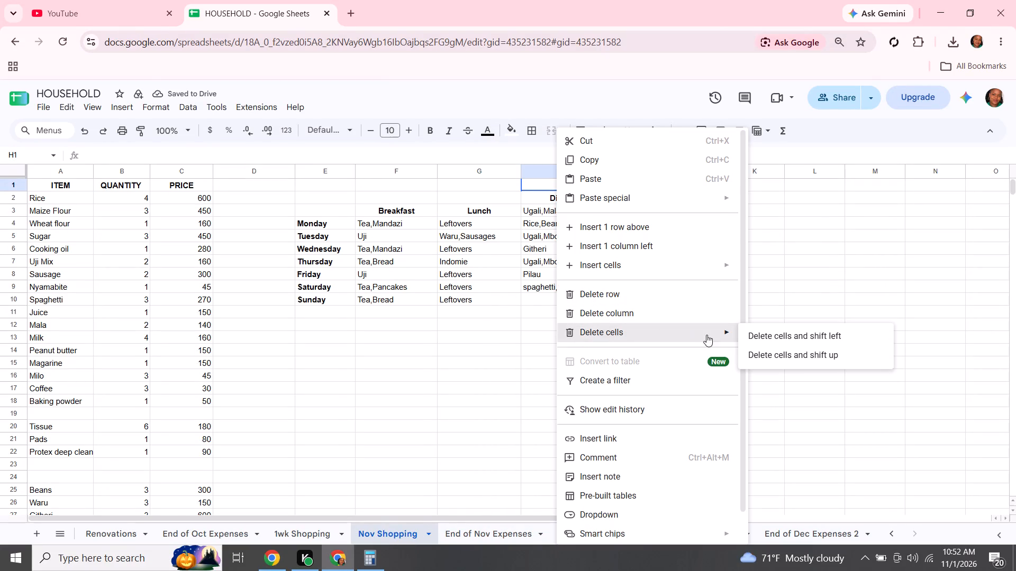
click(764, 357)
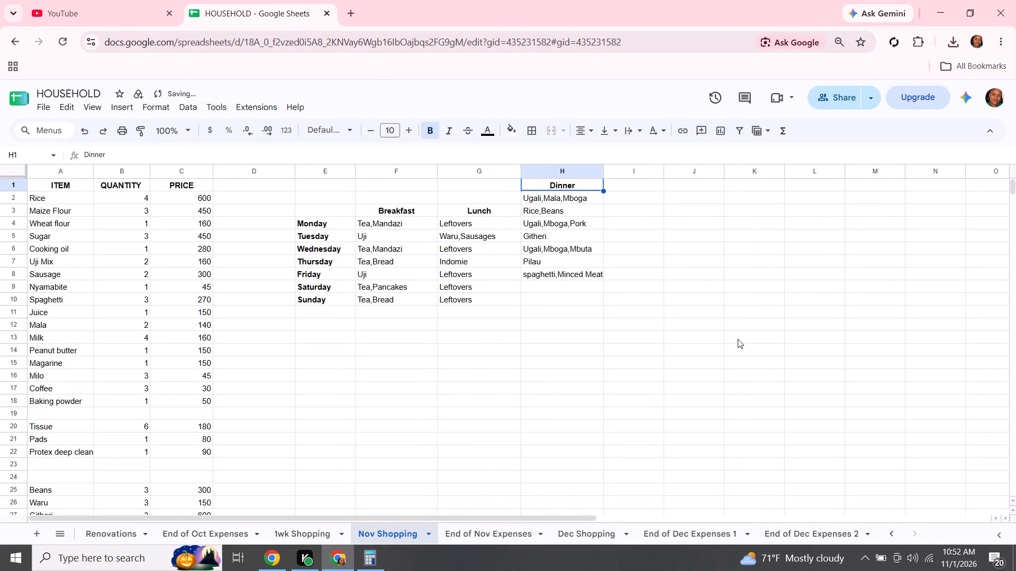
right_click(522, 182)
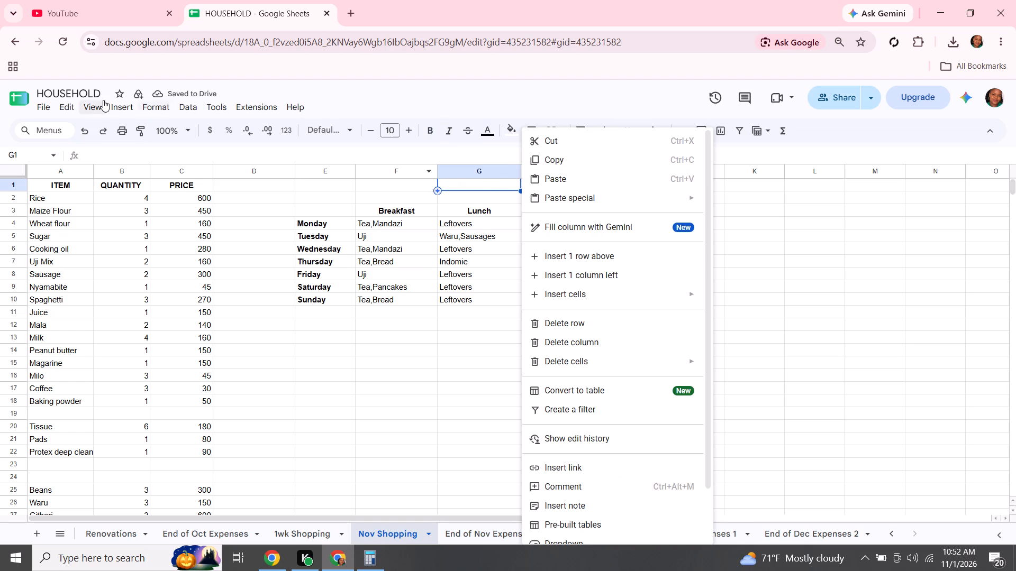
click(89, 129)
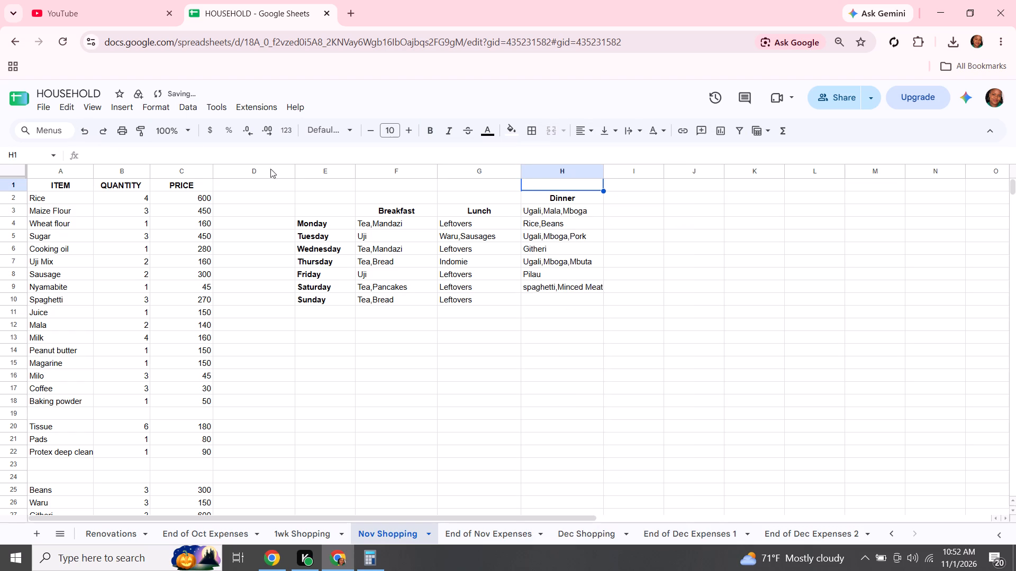
Insert one blank cell at H1 of the Nov Shopping sheet, shifting the Dinner cells down.
right_click(567, 185)
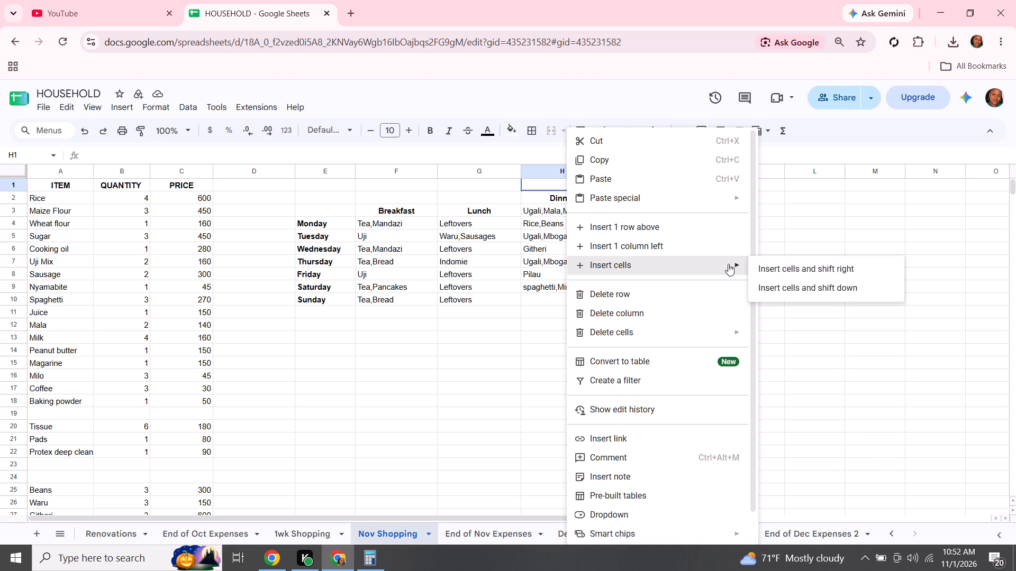
click(785, 283)
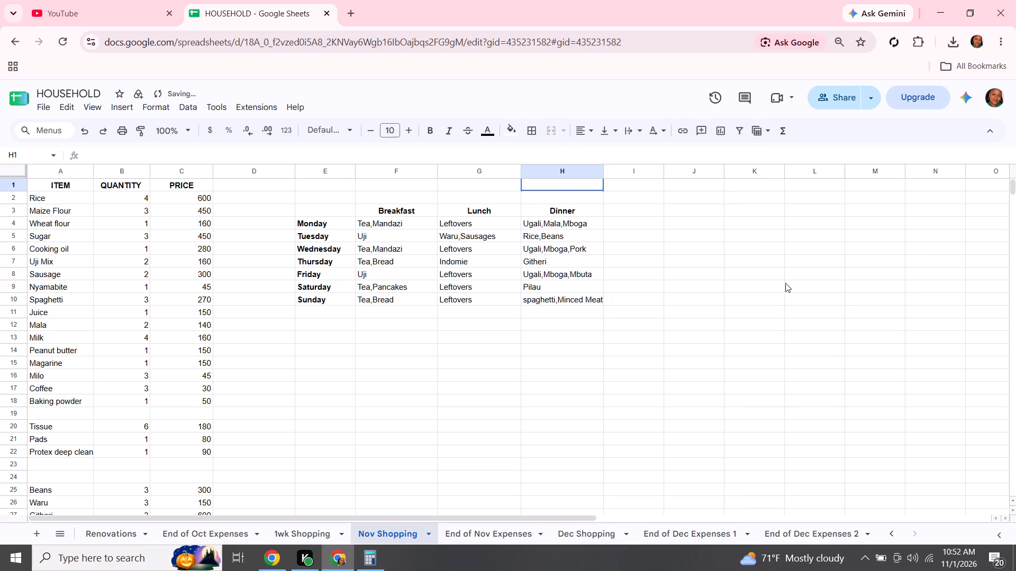
Enter the title "Weekly Menu" in cell F1 of the Nov Shopping sheet, above the meal plan.
click(427, 186)
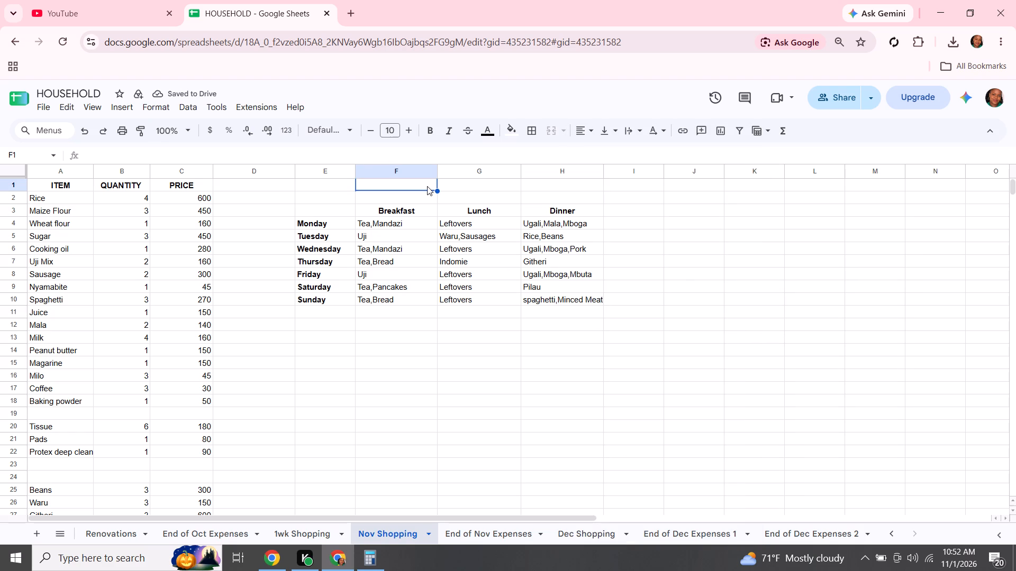
key(w)
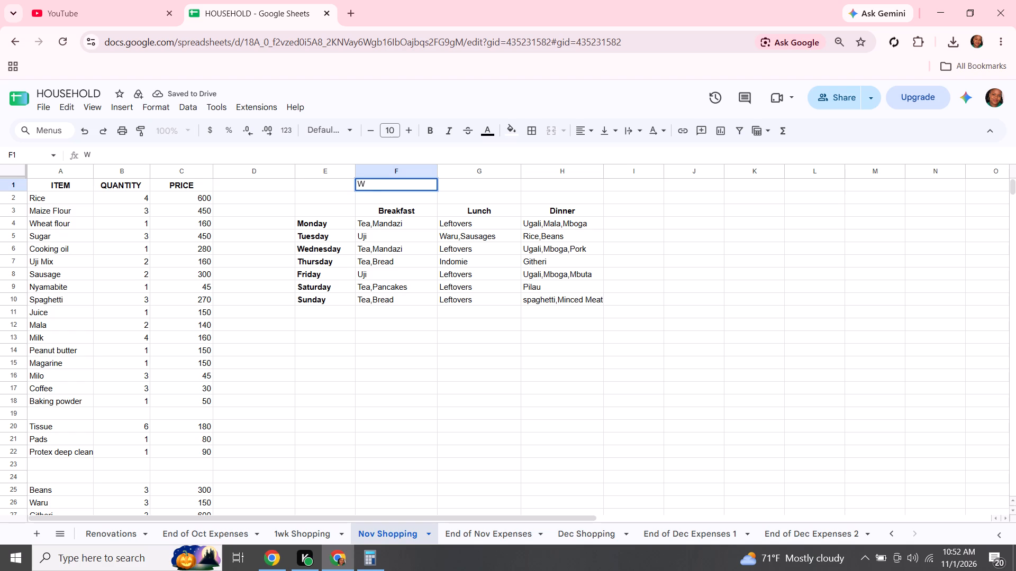
text(eekl)
text(y)
key(space)
text(enu)
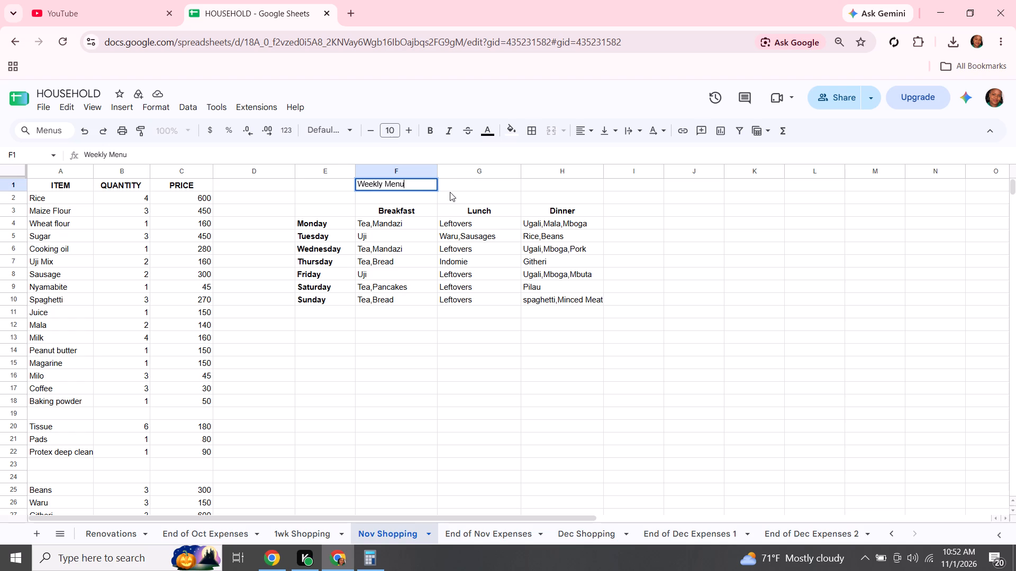
click(450, 192)
Fill the "Weekly Menu" title from F1 across to H1, covering the Breakfast, Lunch and Dinner columns.
click(416, 182)
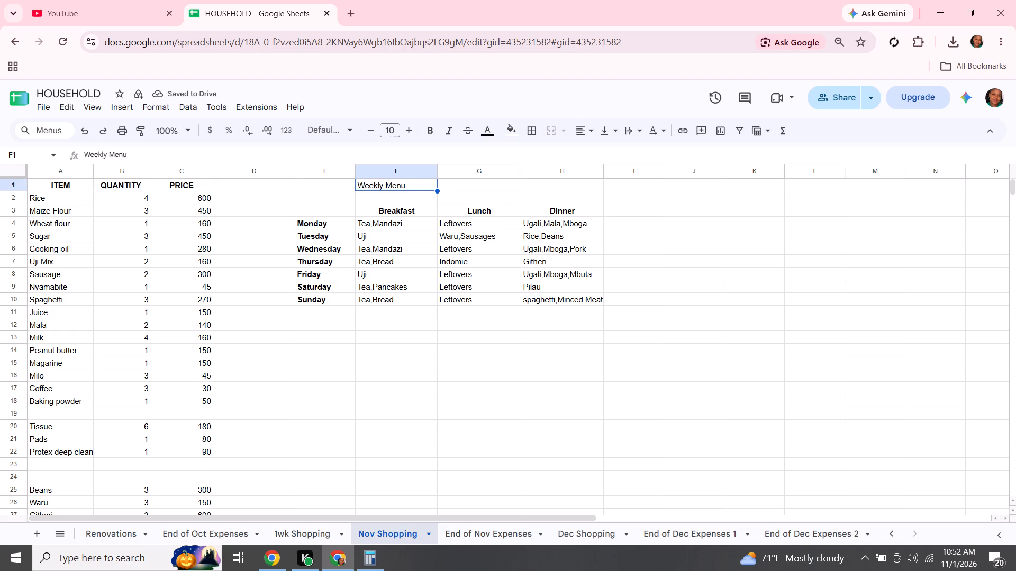
drag(437, 190, 441, 188)
drag(441, 188, 559, 186)
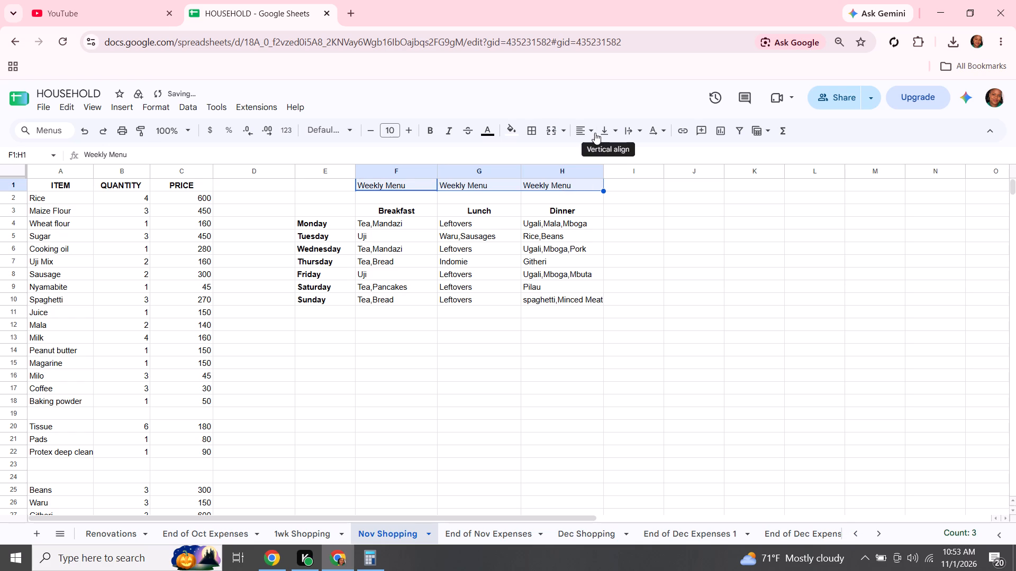
Set the text wrapping of the title cells F1:H1 to Wrap.
click(642, 131)
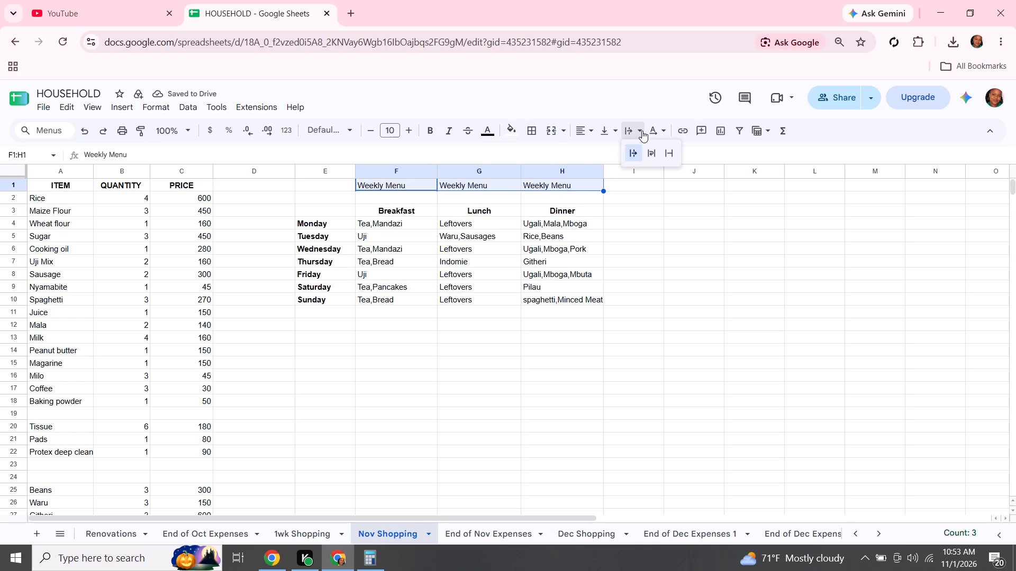
click(650, 150)
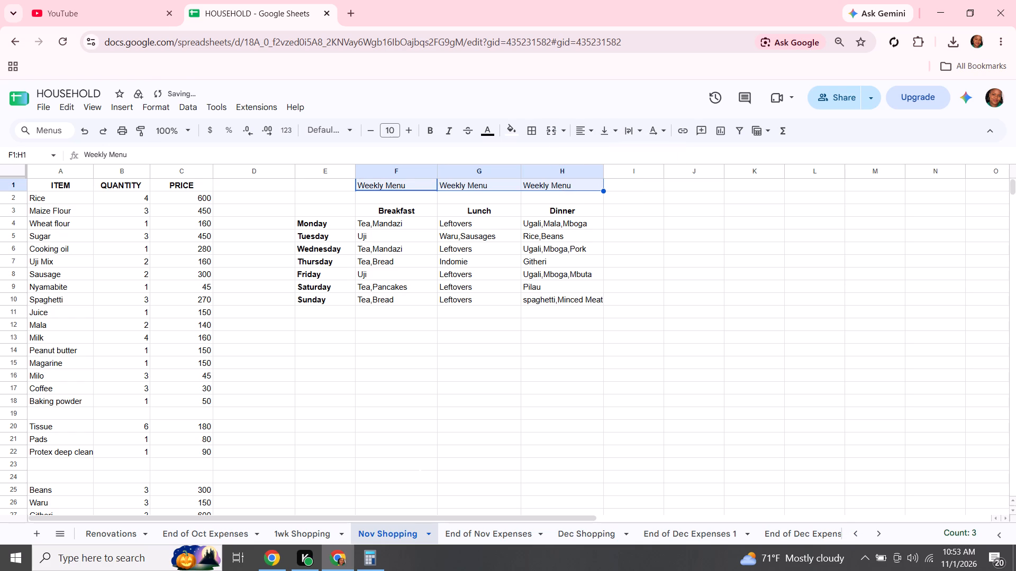
click(615, 130)
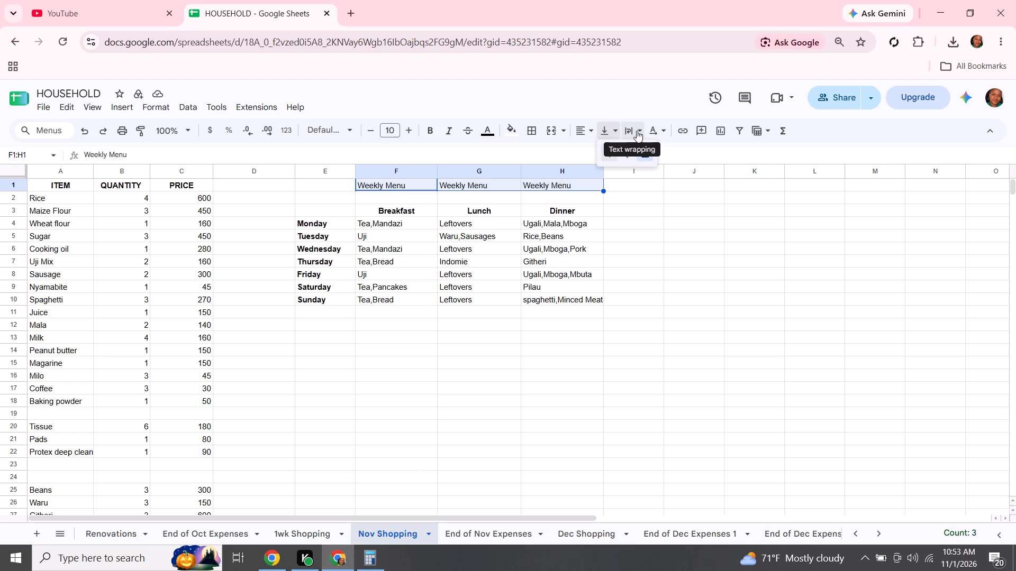
click(638, 131)
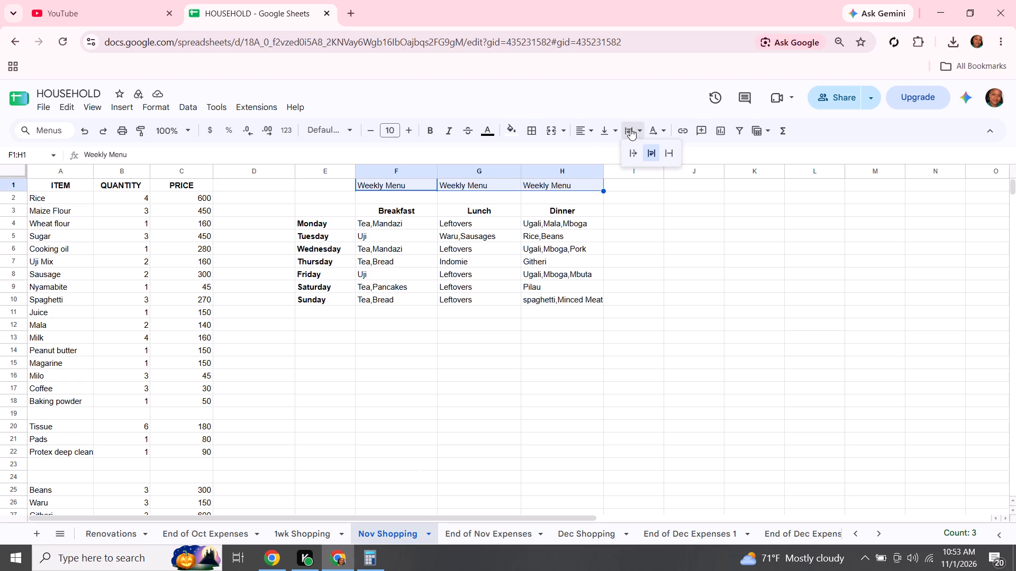
click(630, 128)
Merge cells F1:H1 into a single title cell and centre "Weekly Menu" horizontally in it.
click(558, 130)
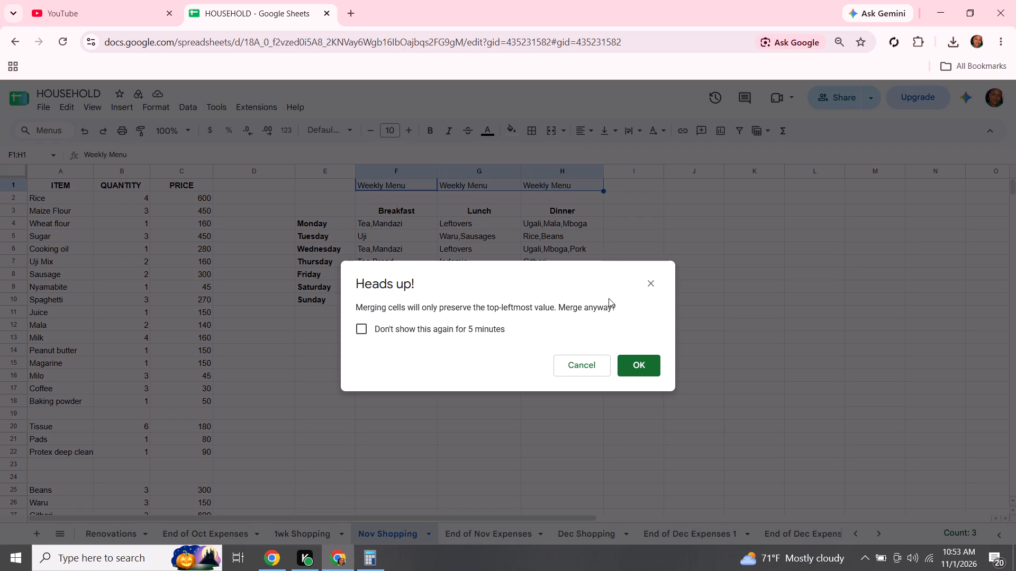
click(643, 362)
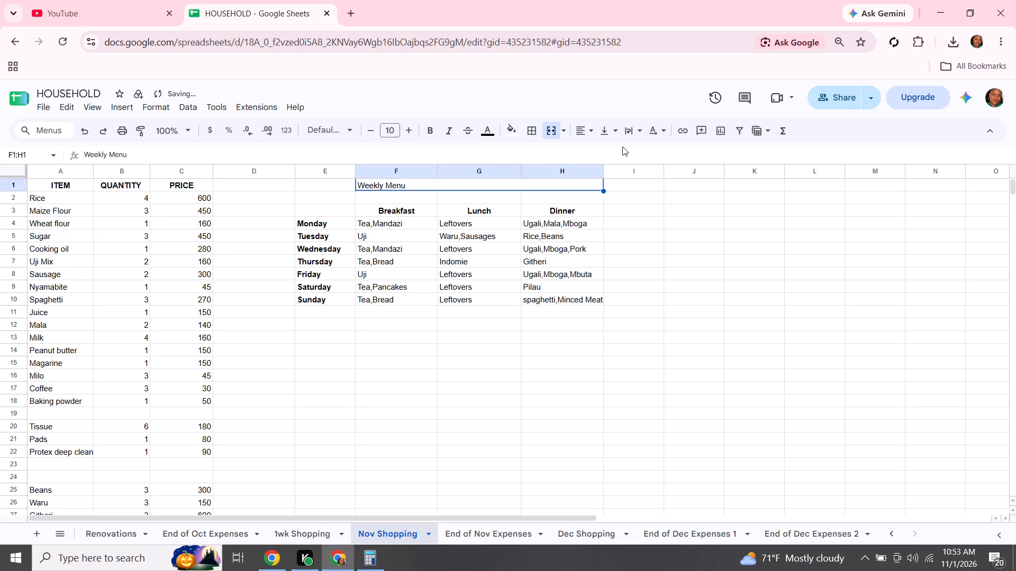
click(589, 128)
click(605, 155)
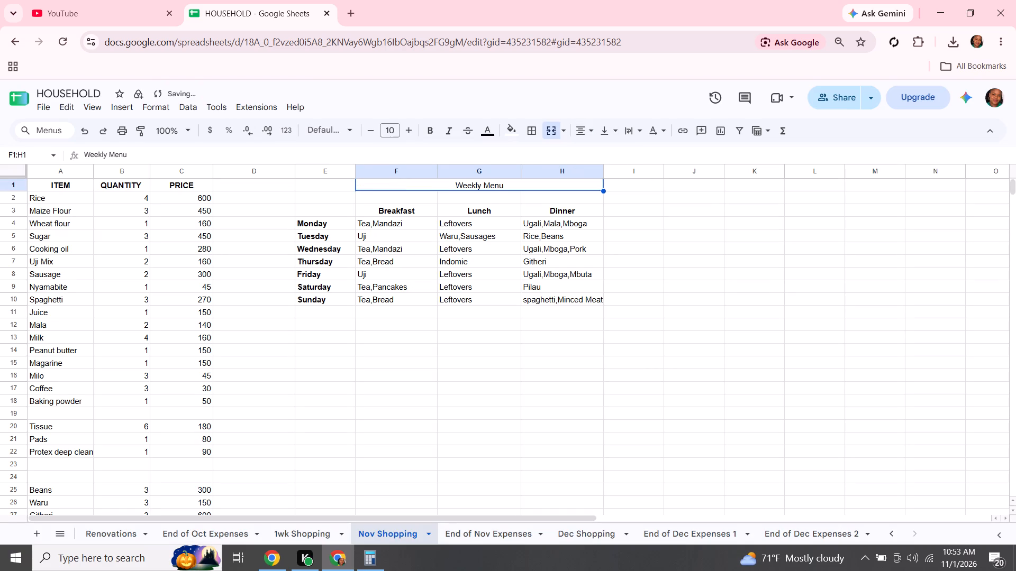
Make the merged "Weekly Menu" title above the meal plan in the Nov Shopping sheet bold.
click(430, 130)
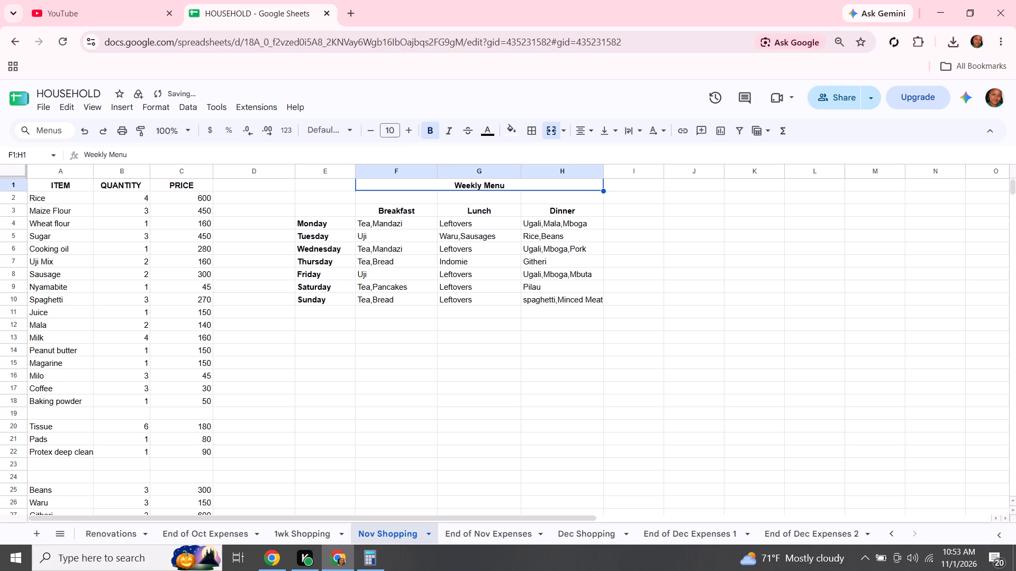
click(672, 244)
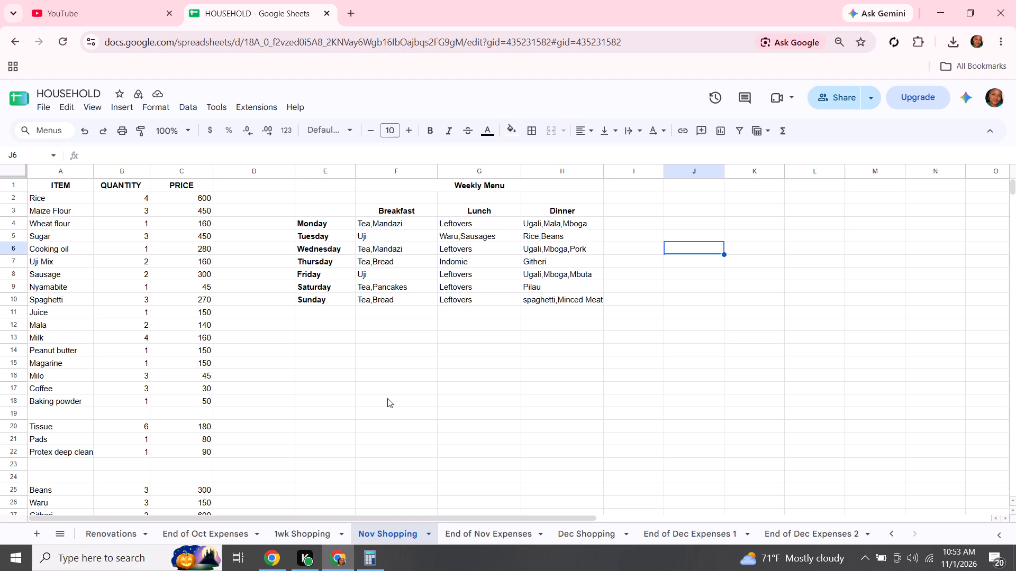
Look over the Dec Shopping and 1wk Shopping sheets for comparison, and return to the Nov Shopping sheet.
click(588, 537)
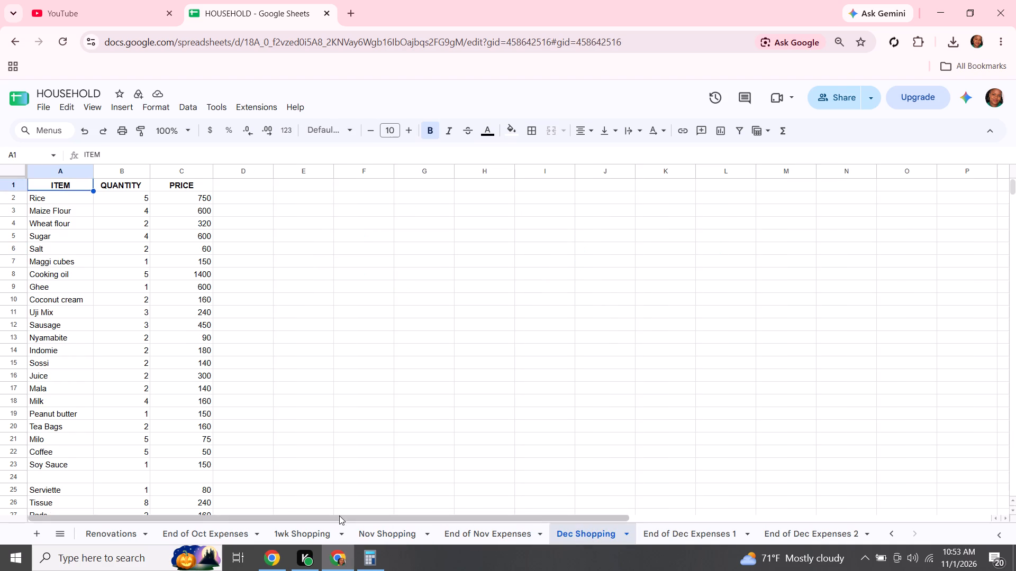
click(304, 533)
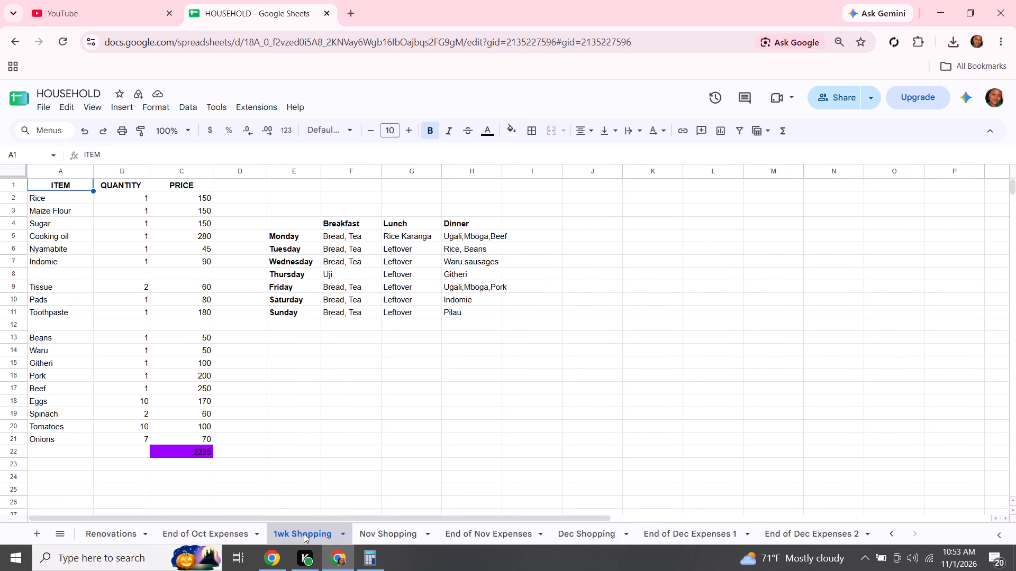
click(368, 531)
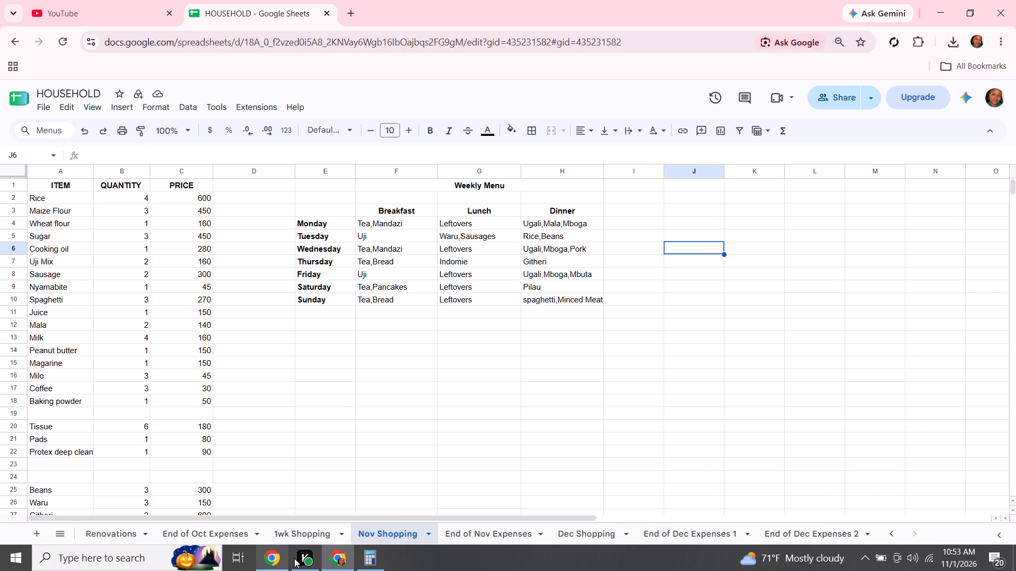
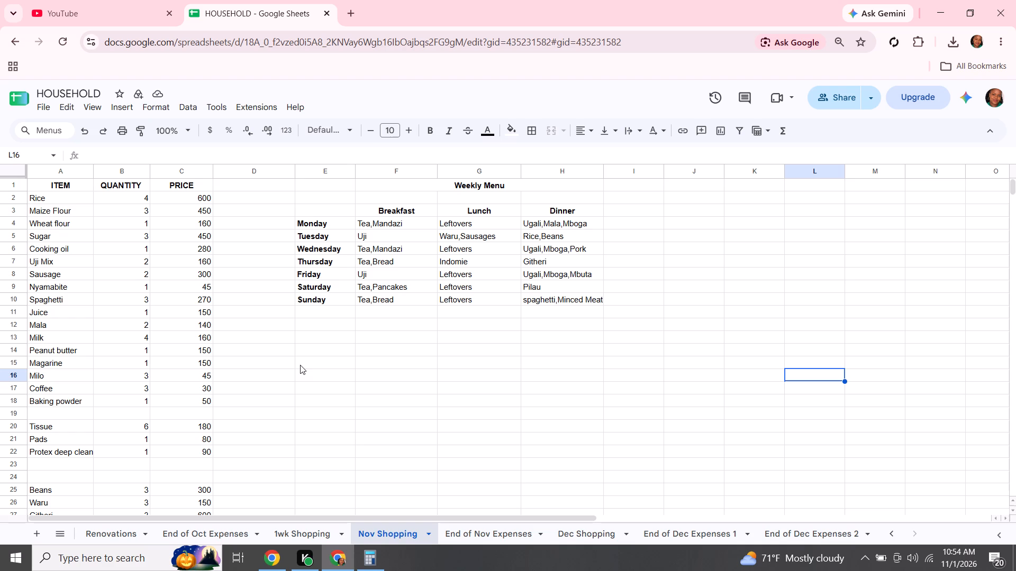
Close the HOUSEHOLD spreadsheet, leaving the YouTube page open.
click(342, 357)
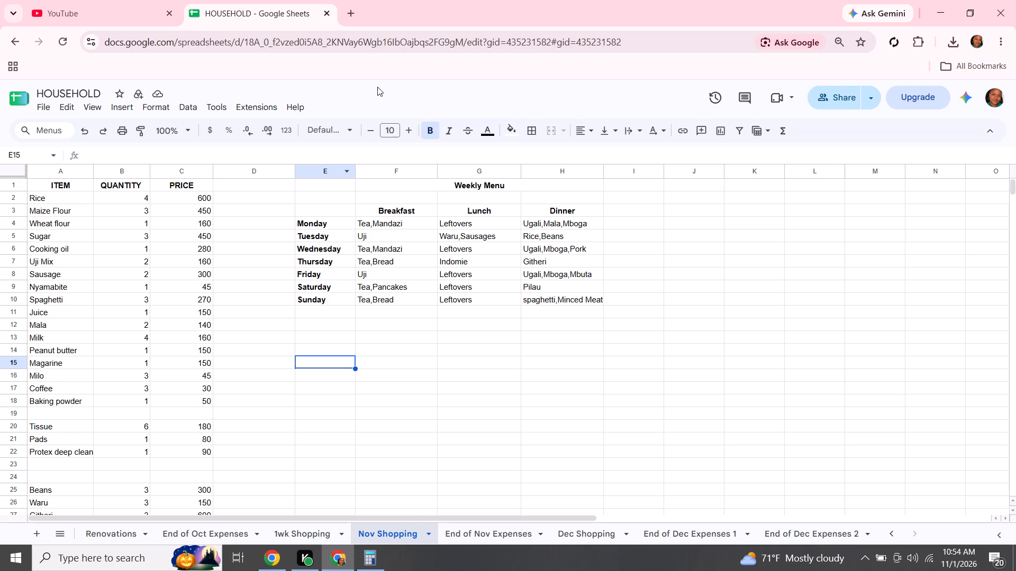
click(328, 11)
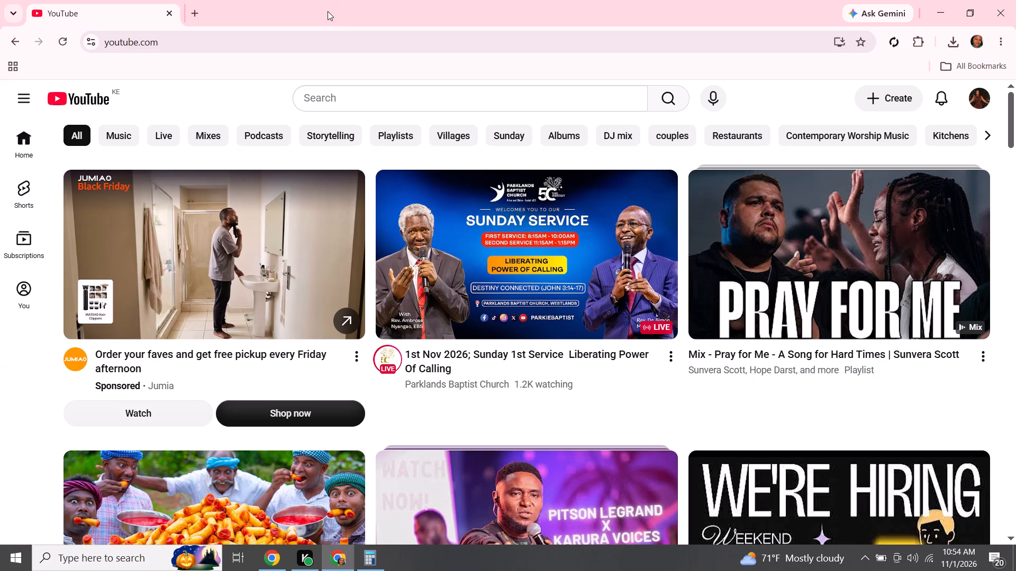
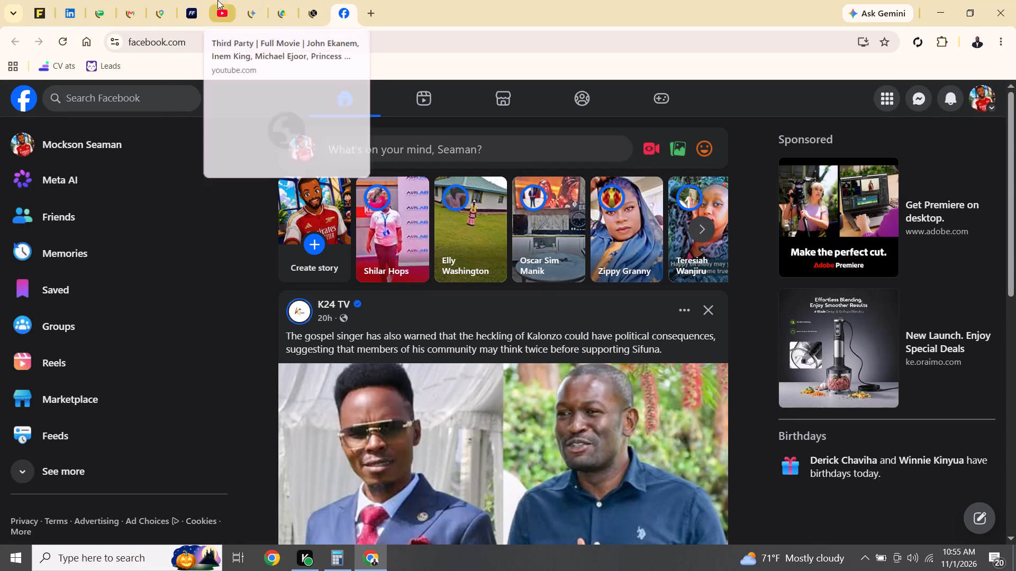
Look through the open Fuzu and LinkedIn pages and bring up THE PLAN spreadsheet.
click(39, 9)
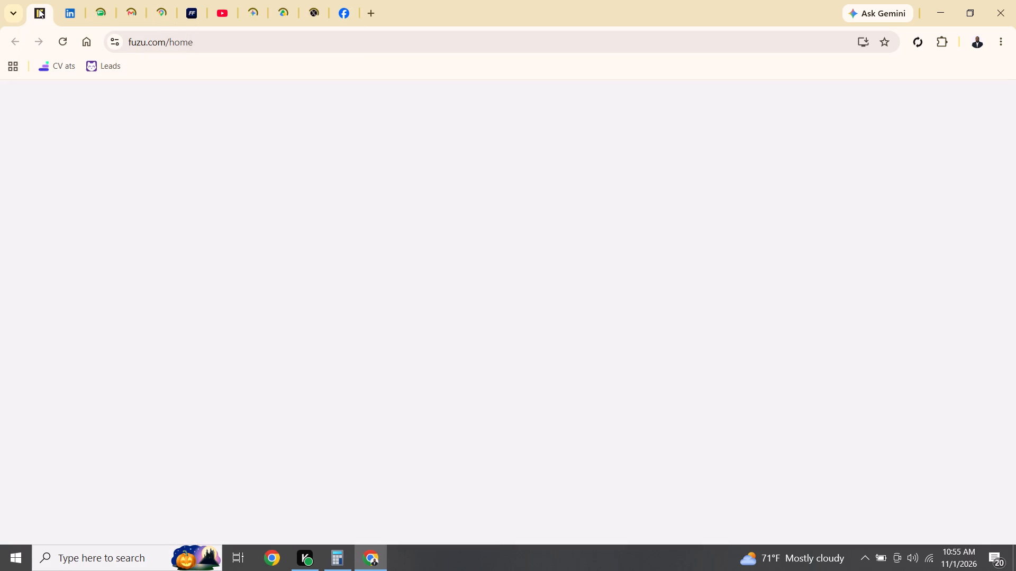
click(79, 14)
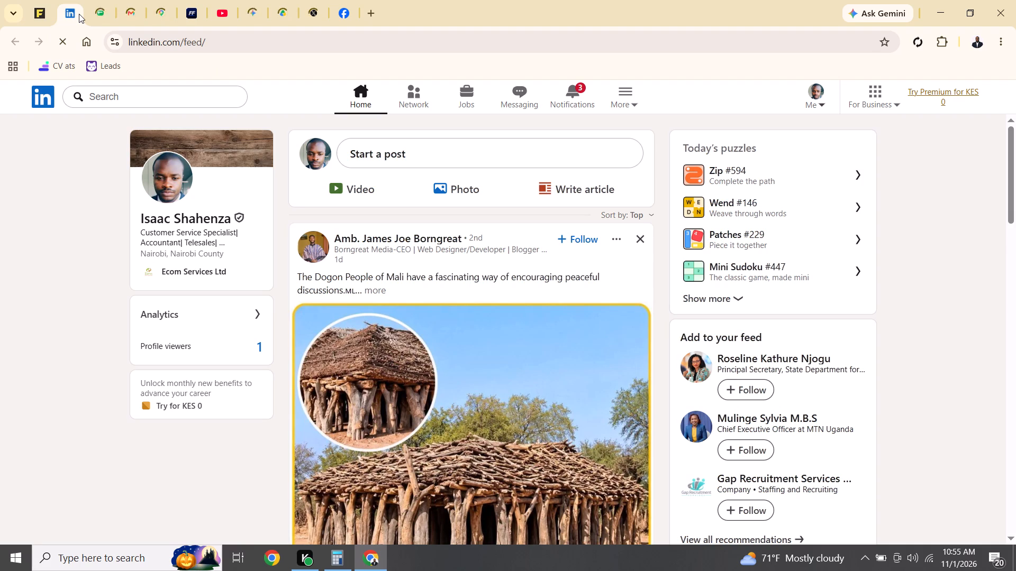
click(99, 11)
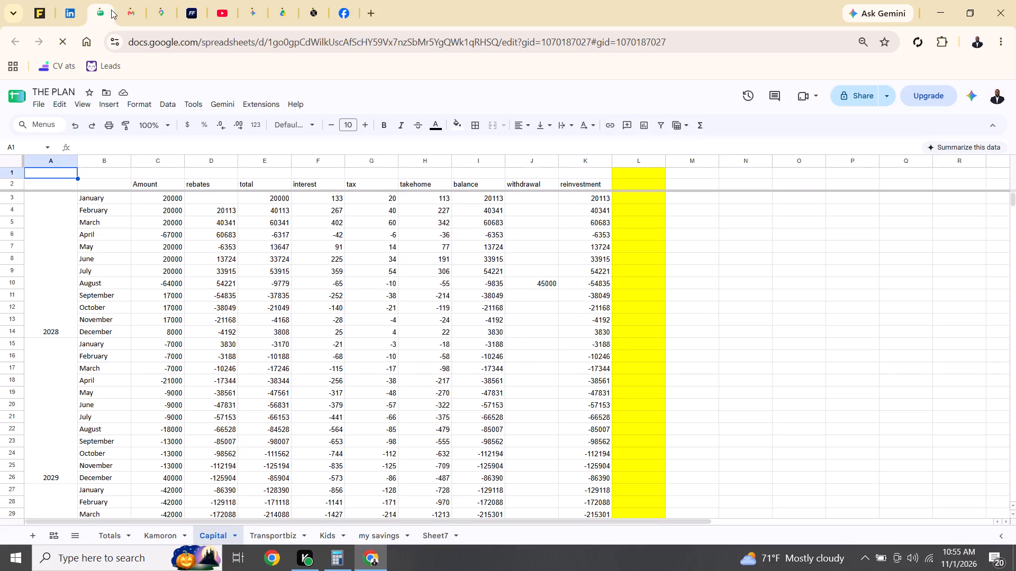
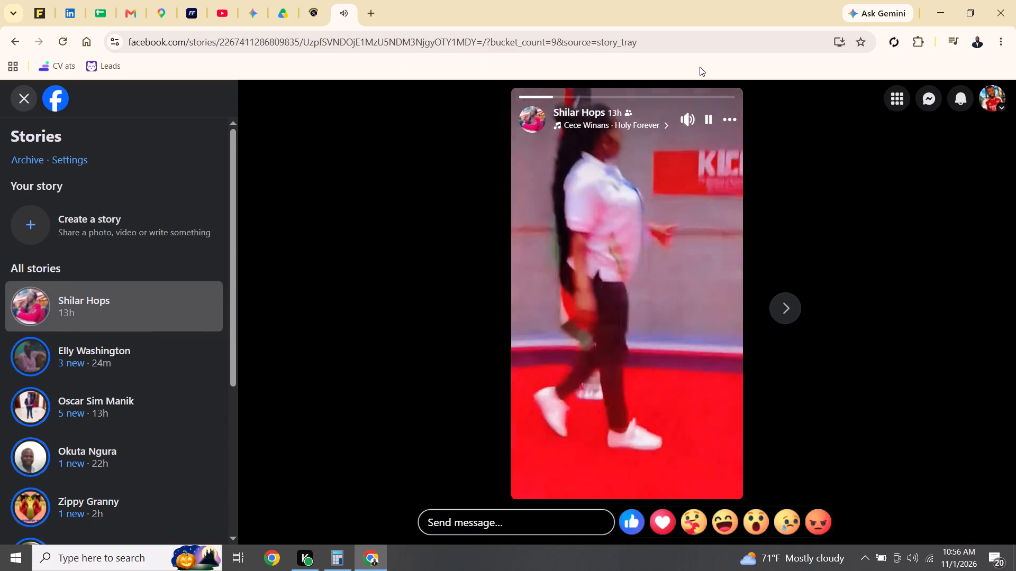
Mute the playing Facebook story and close the story viewer to return to the home feed.
click(691, 118)
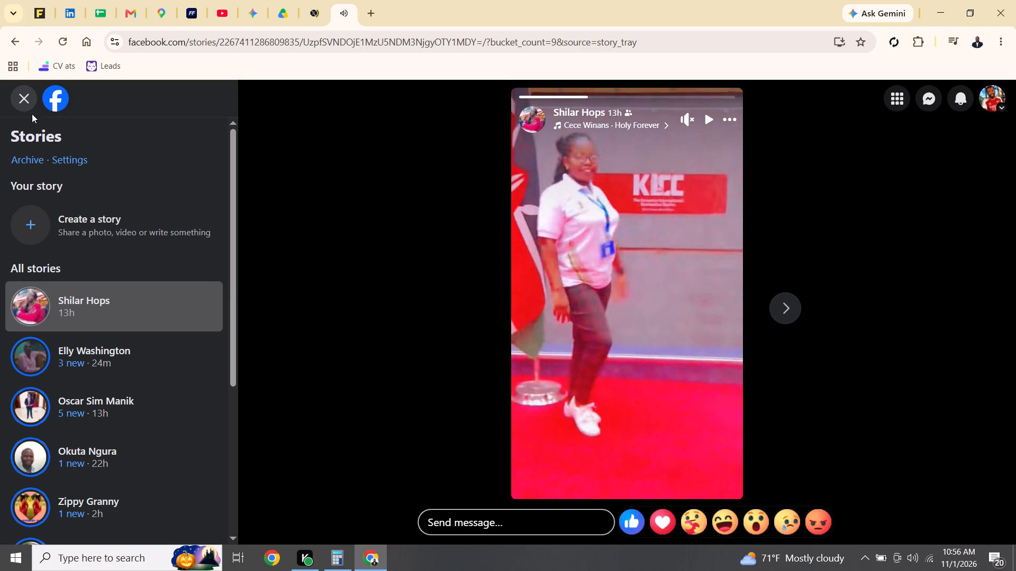
click(31, 105)
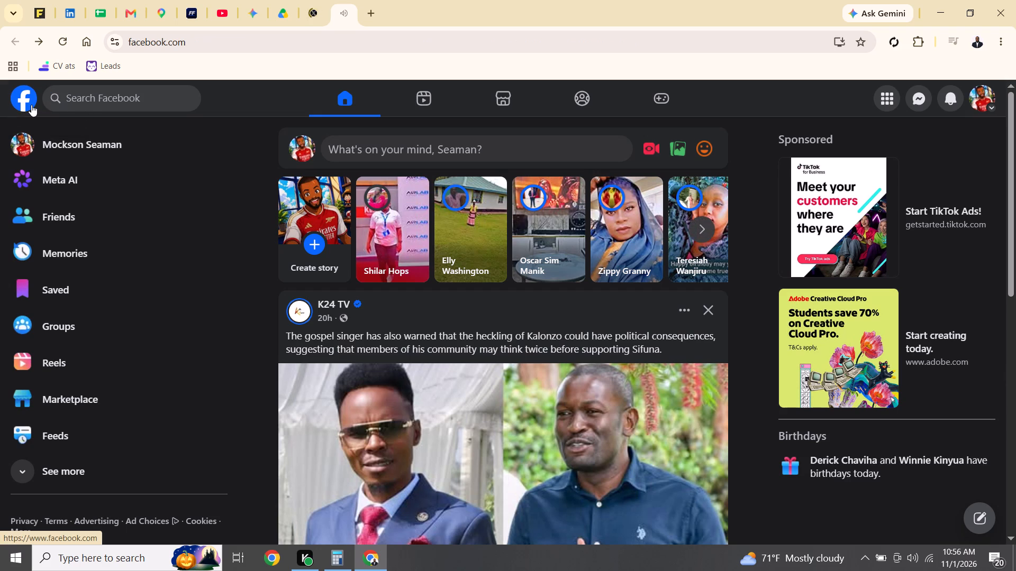